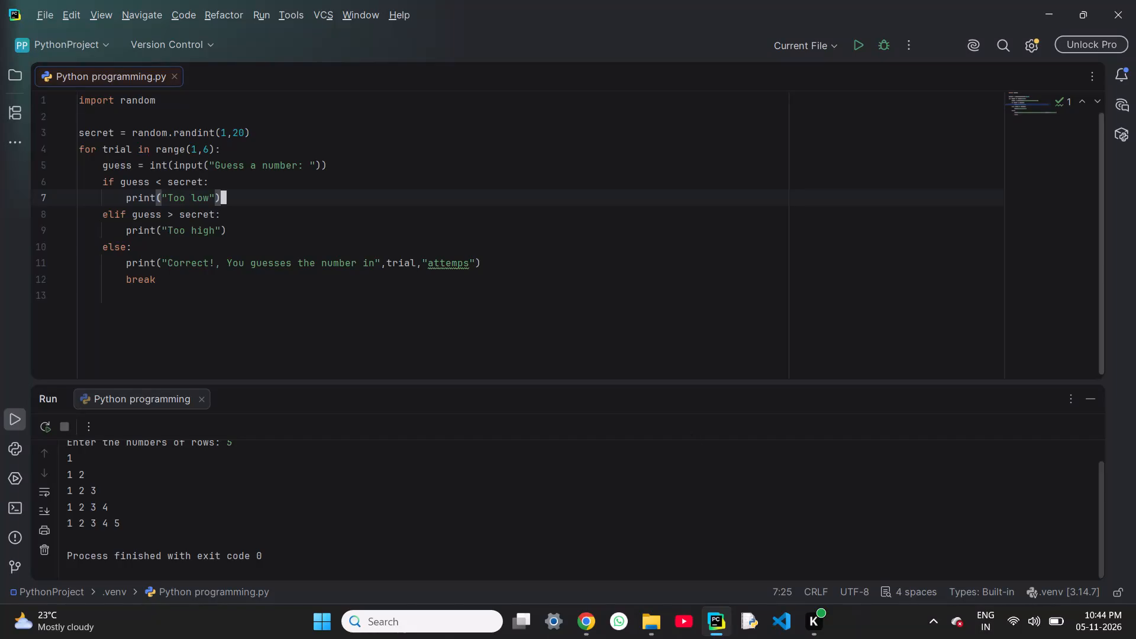
Switch from the Python script in PyCharm to the ChatGPT conversation in Chrome.
left_click(593, 627)
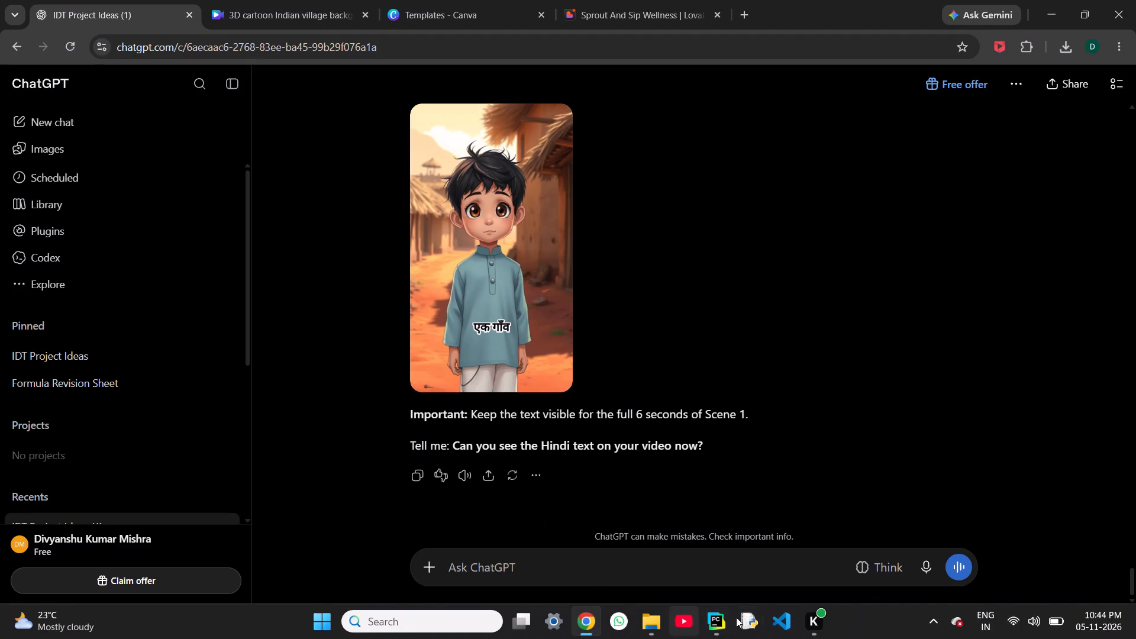
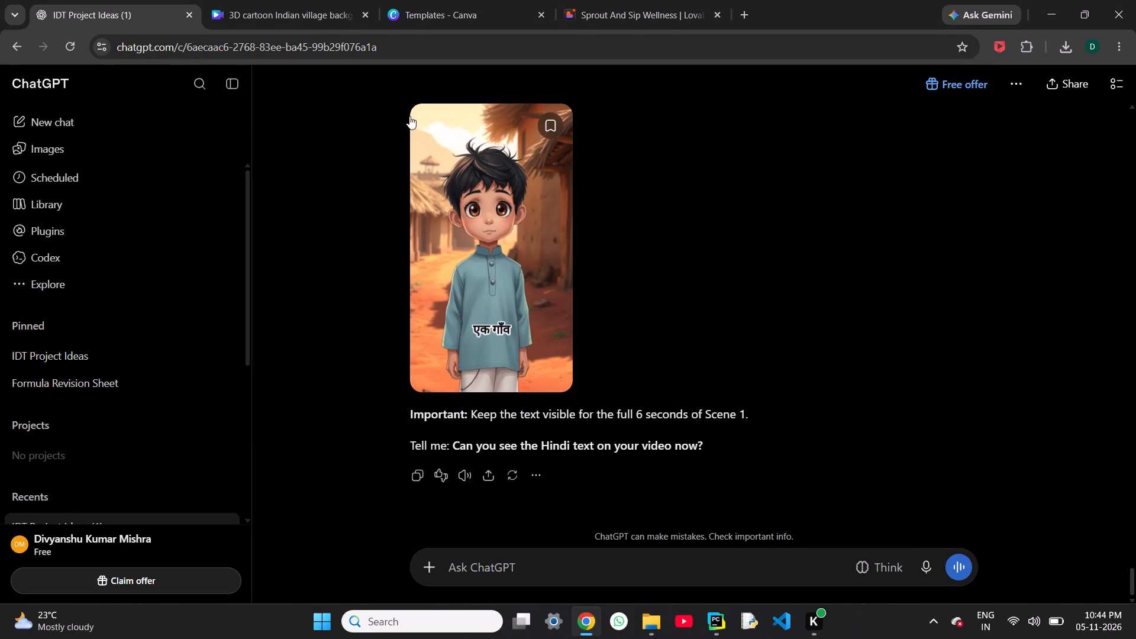
Switch to the Canva design "3D cartoon Indian village background".
left_click(284, 2)
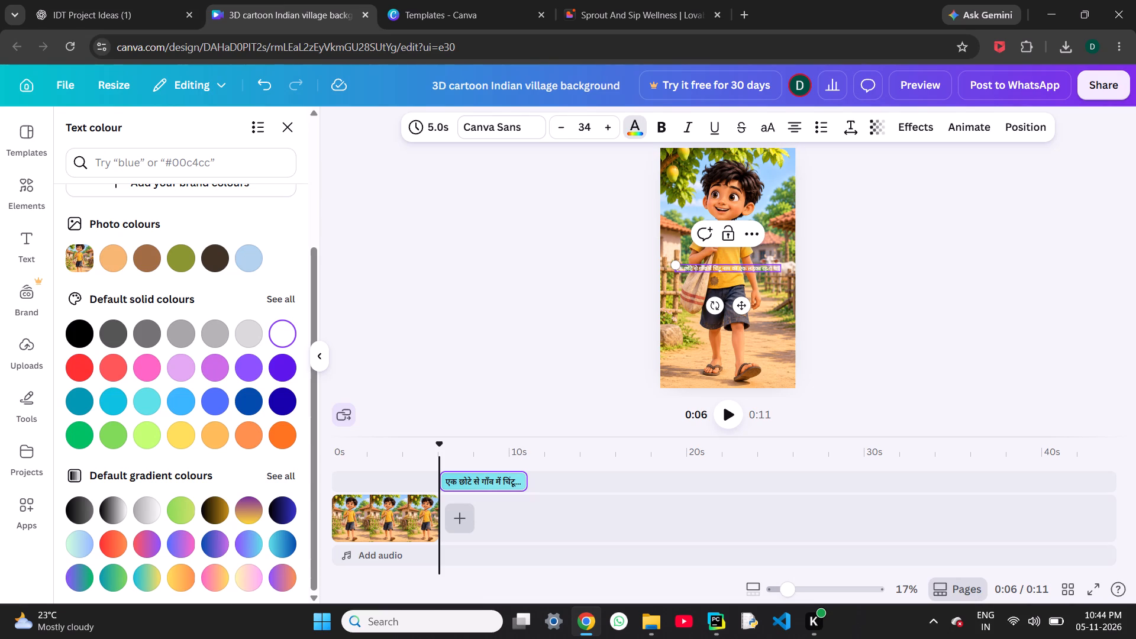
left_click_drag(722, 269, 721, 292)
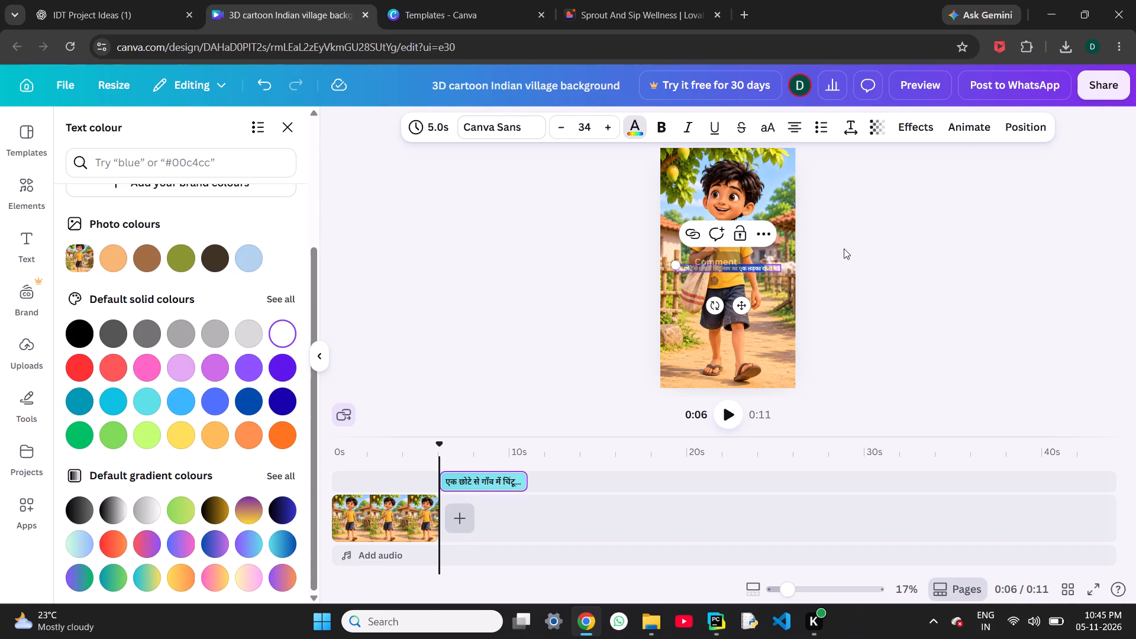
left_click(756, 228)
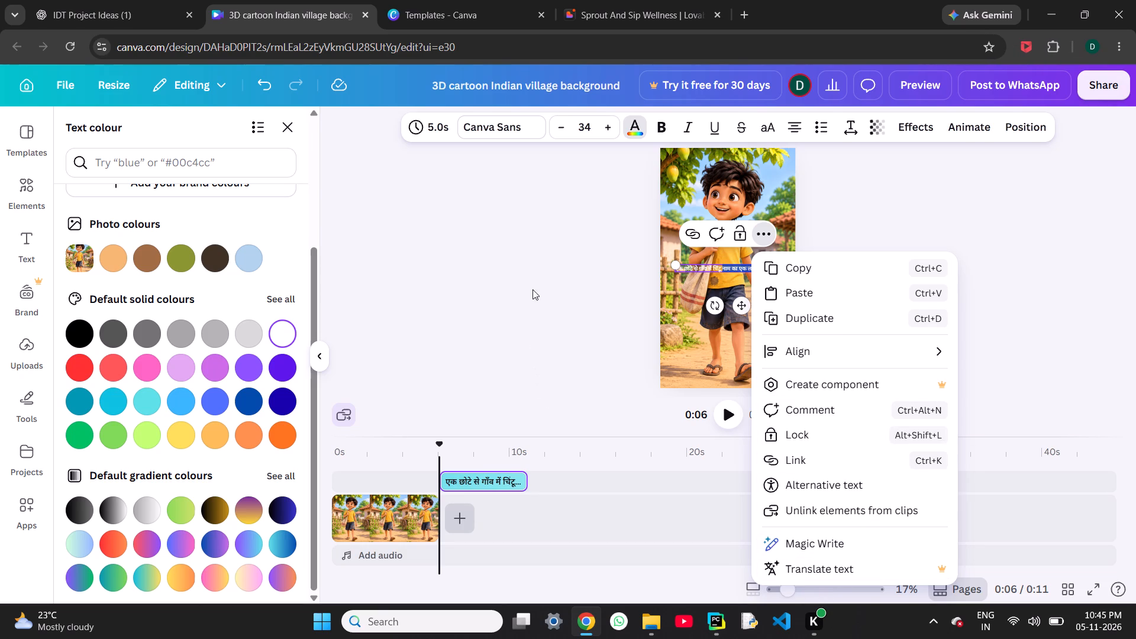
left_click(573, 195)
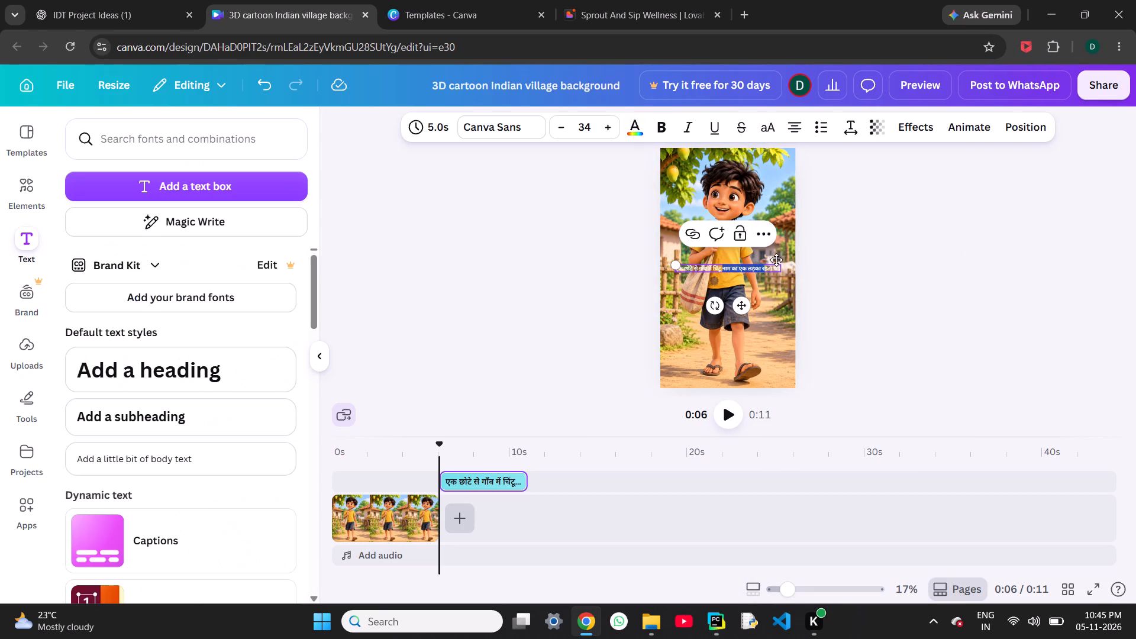
Make the Hindi caption over the boy's picture bold.
left_click(763, 268)
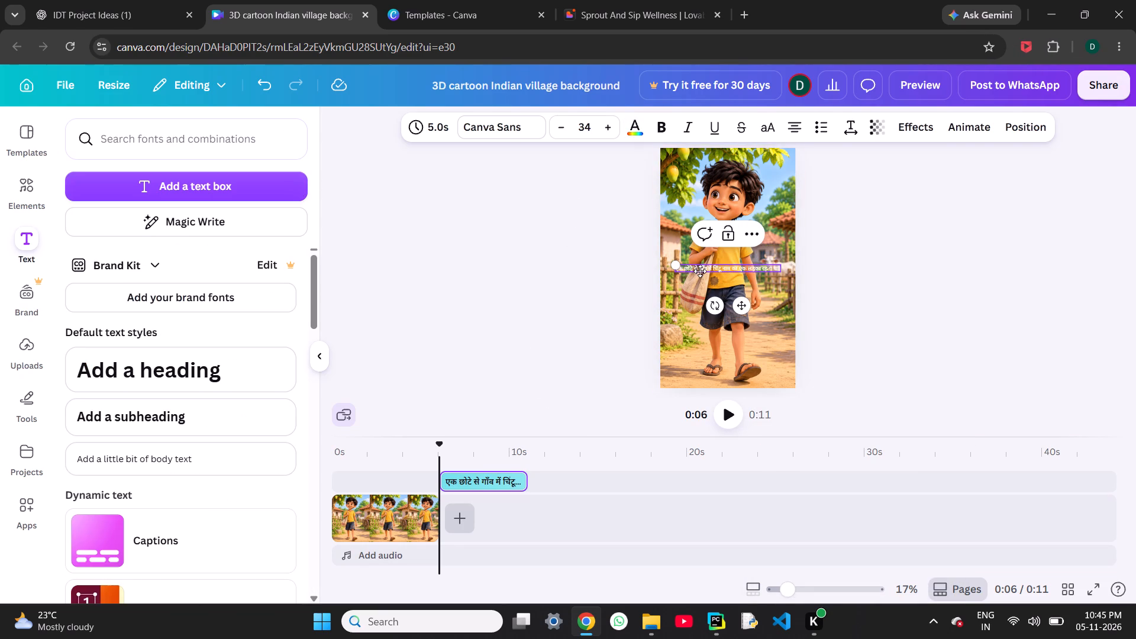
left_click(708, 269)
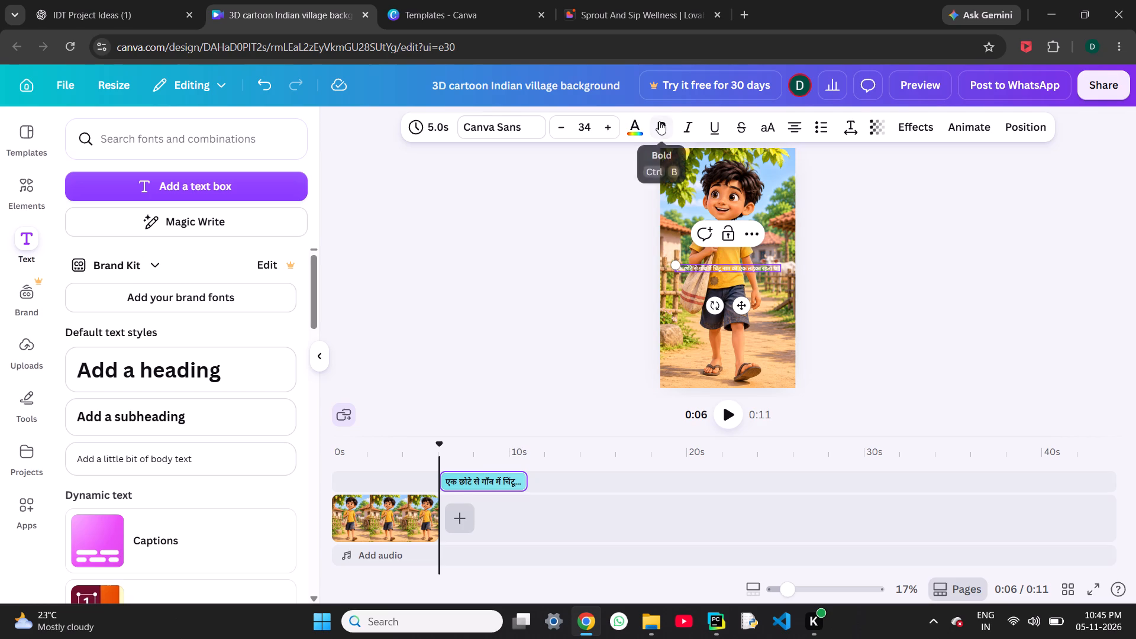
left_click(659, 121)
left_click(659, 121)
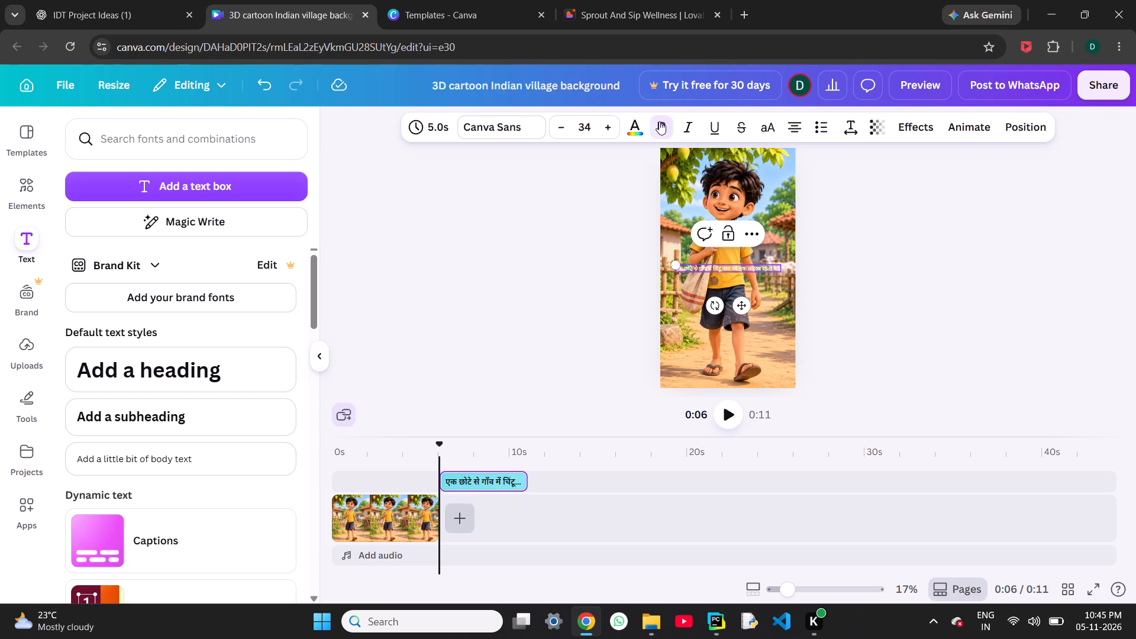
left_click(659, 121)
left_click_drag(779, 270, 624, 281)
left_click(659, 133)
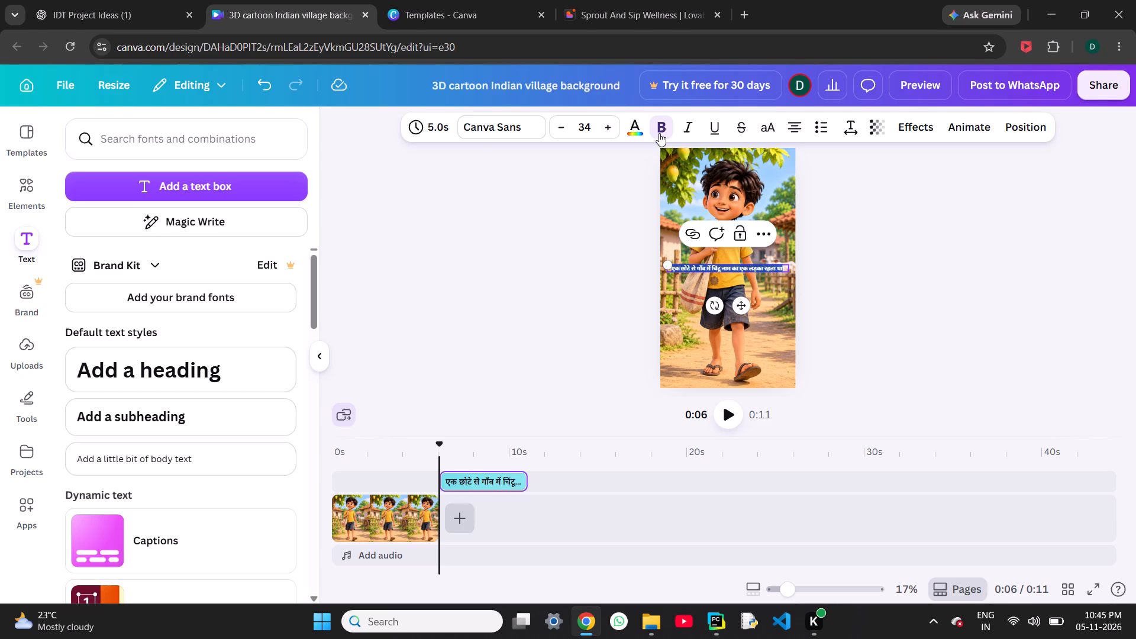
left_click(659, 133)
left_click(659, 133)
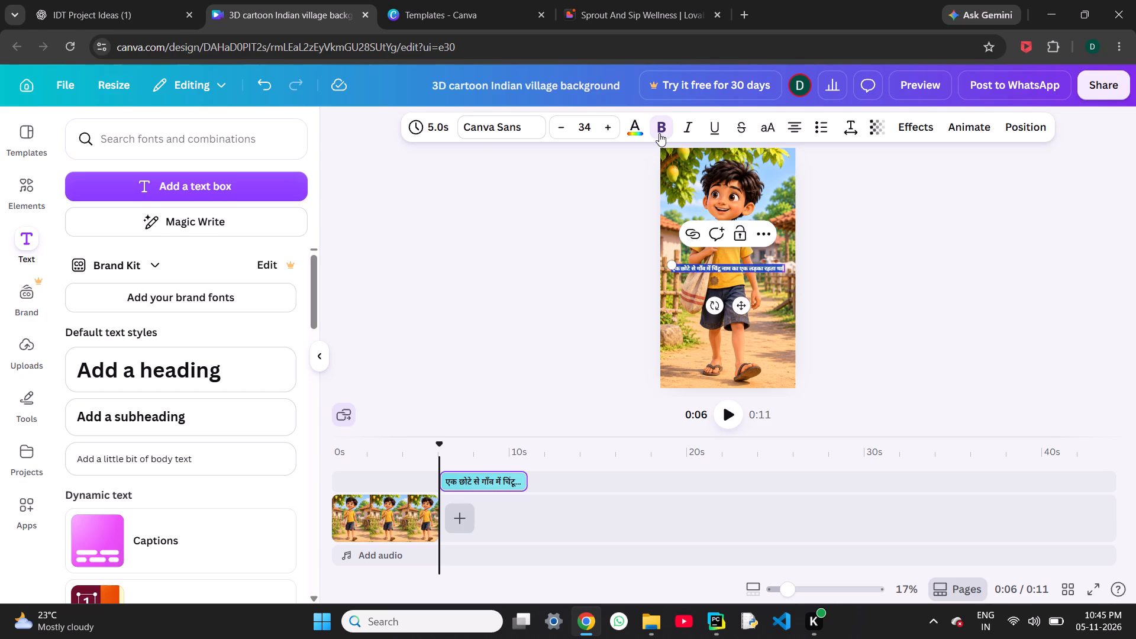
left_click(659, 133)
left_click(659, 133)
left_click(653, 127)
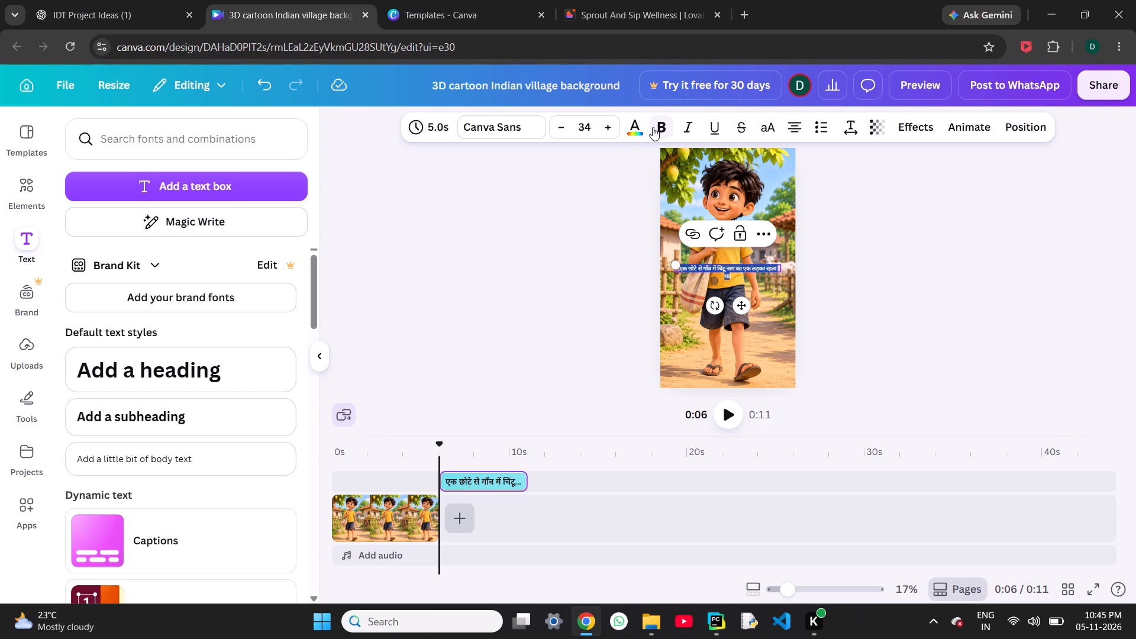
left_click(653, 127)
left_click(653, 127)
left_click(653, 127)
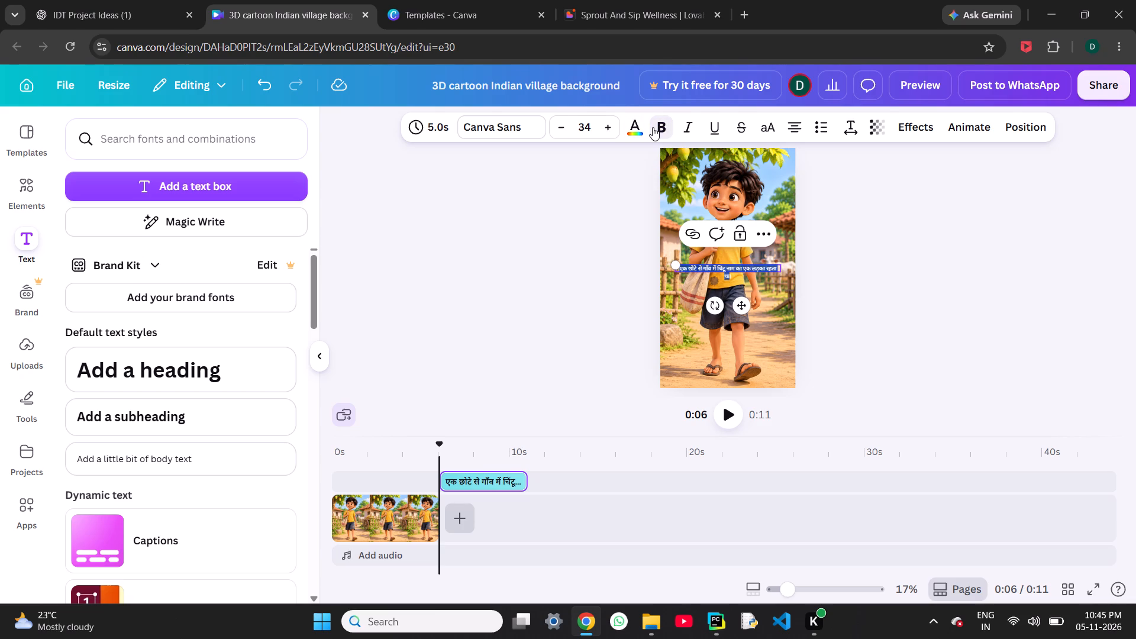
left_click(653, 127)
left_click(653, 127)
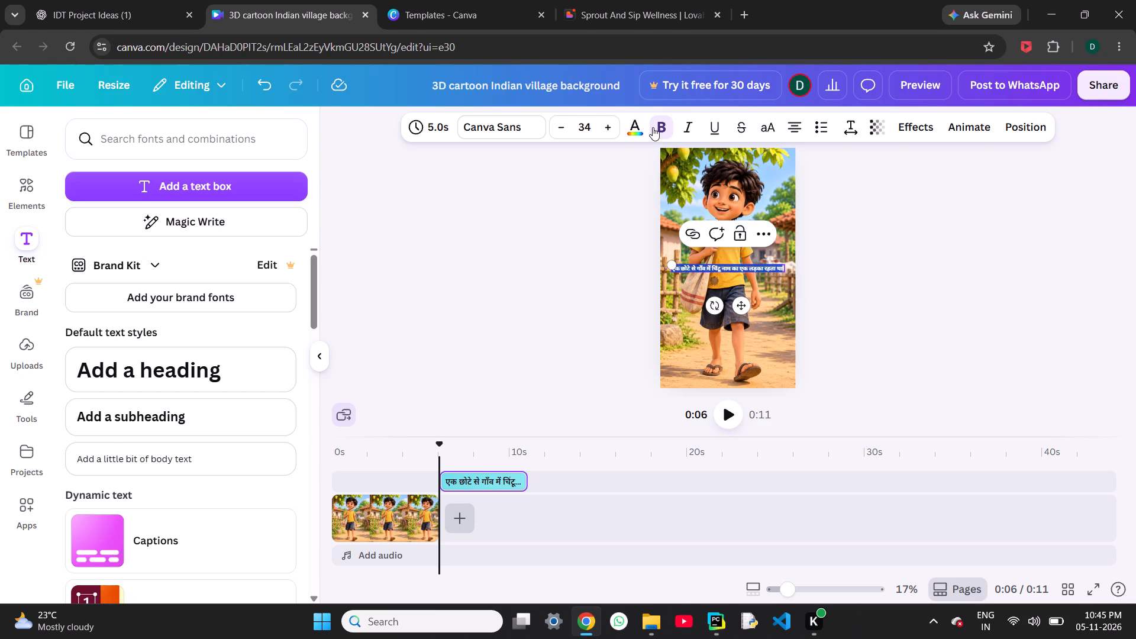
Move the Hindi caption down from the boy's shirt to the hem of his shorts.
left_click(599, 340)
left_click_drag(714, 264, 714, 292)
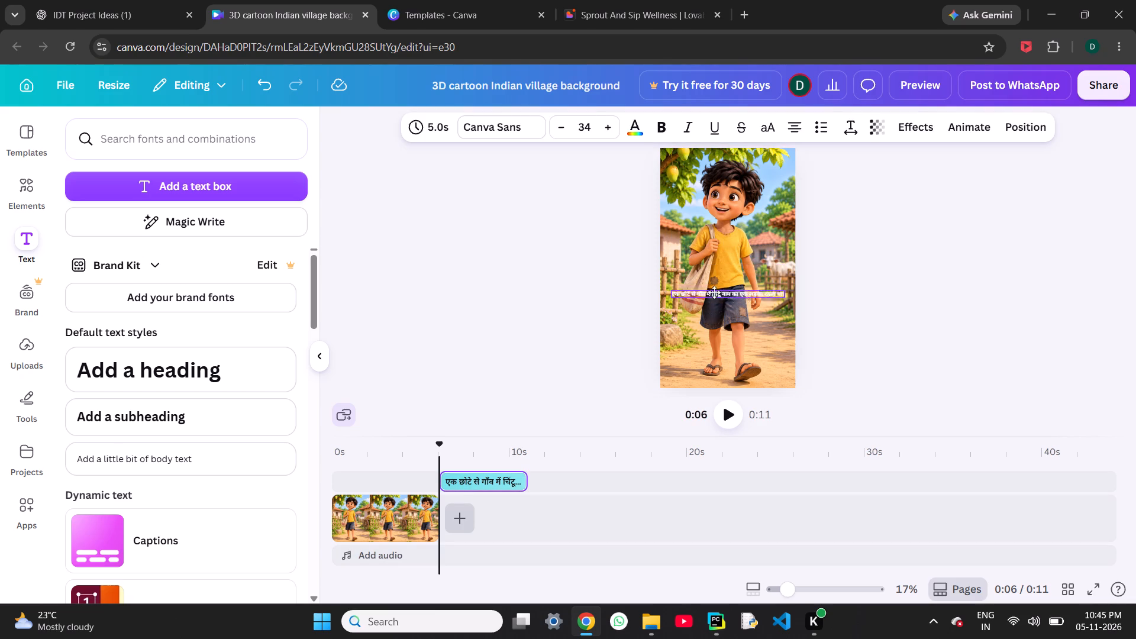
left_click_drag(714, 292, 715, 317)
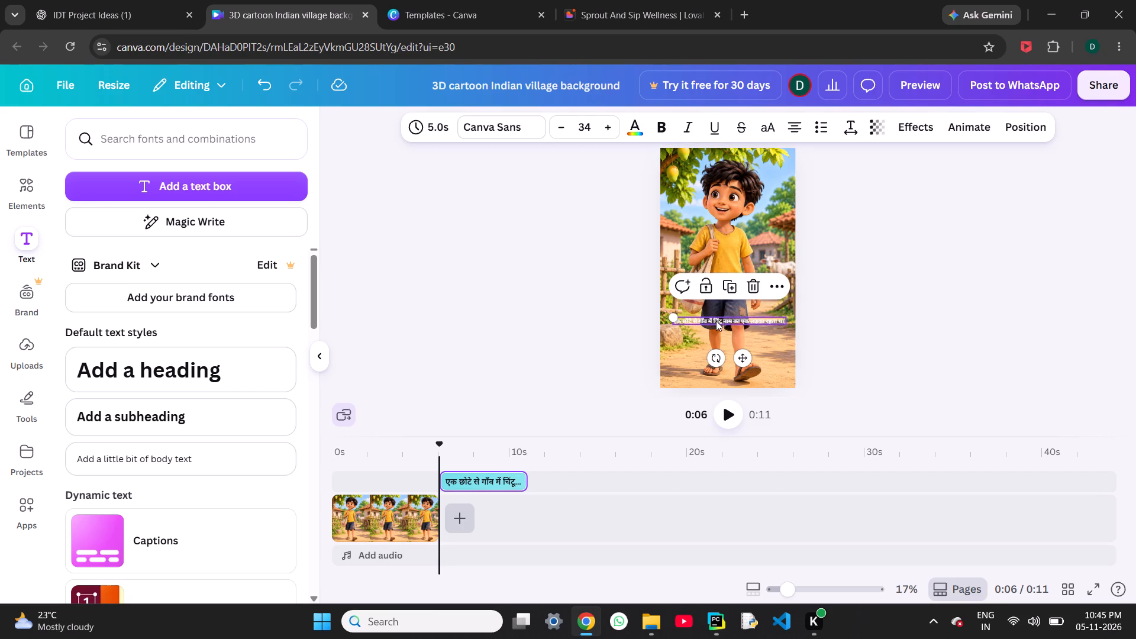
Resize the Hindi caption to a font size of about 33.7.
left_click_drag(674, 319, 670, 309)
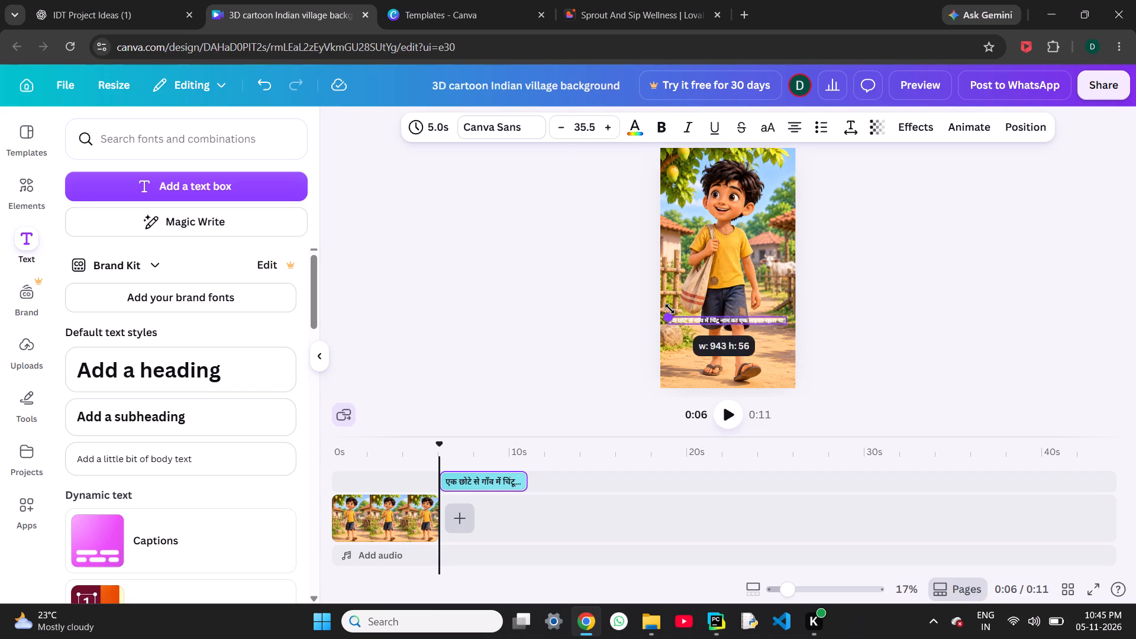
left_click_drag(670, 309, 674, 301)
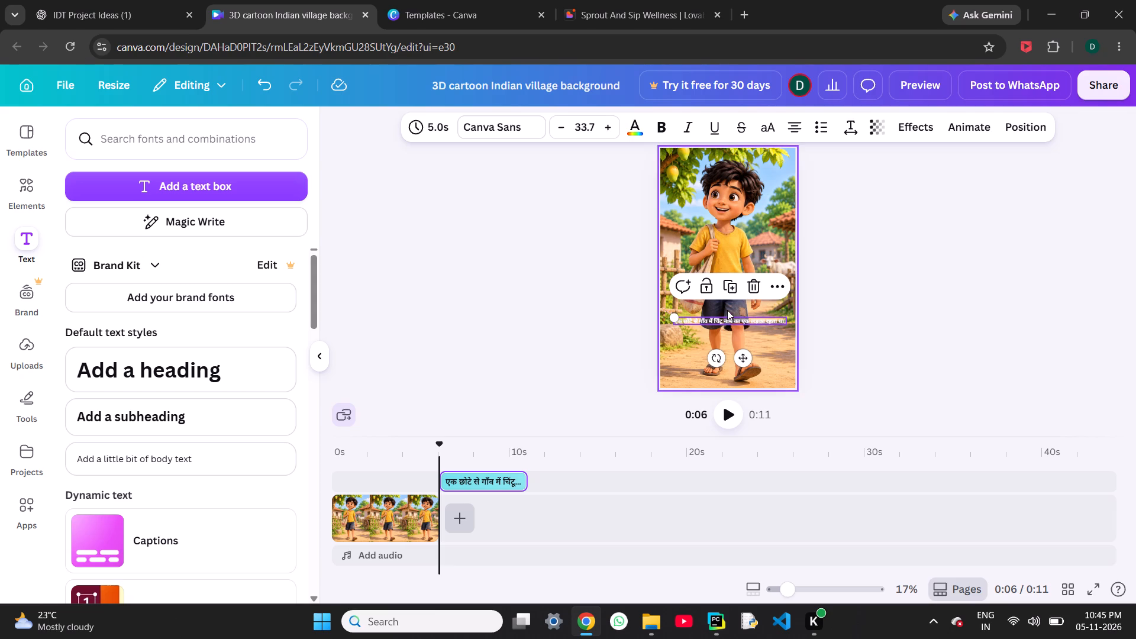
Nudge the Hindi caption slightly lower so it sits just below the boy's shorts.
left_click(725, 315)
left_click(831, 312)
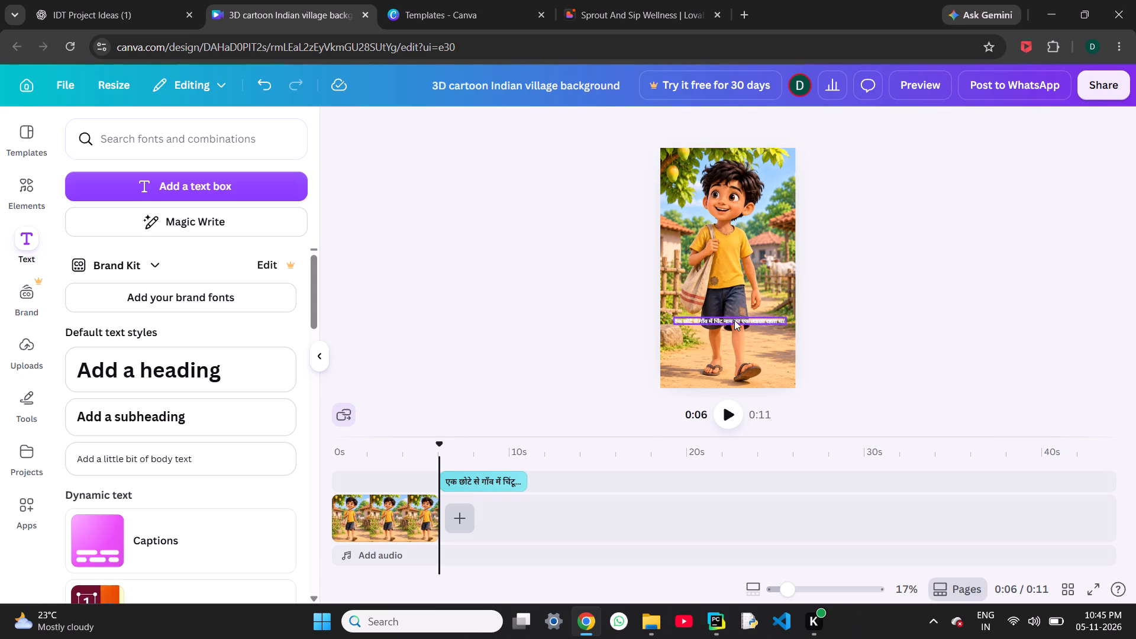
left_click_drag(732, 323, 732, 329)
left_click(732, 329)
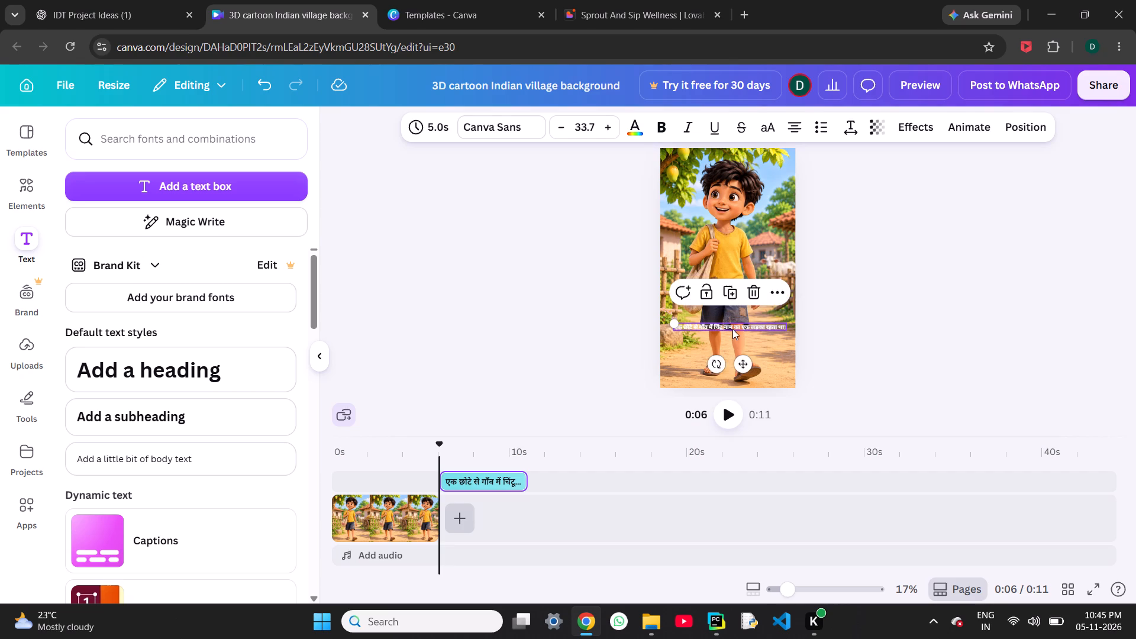
left_click(732, 328)
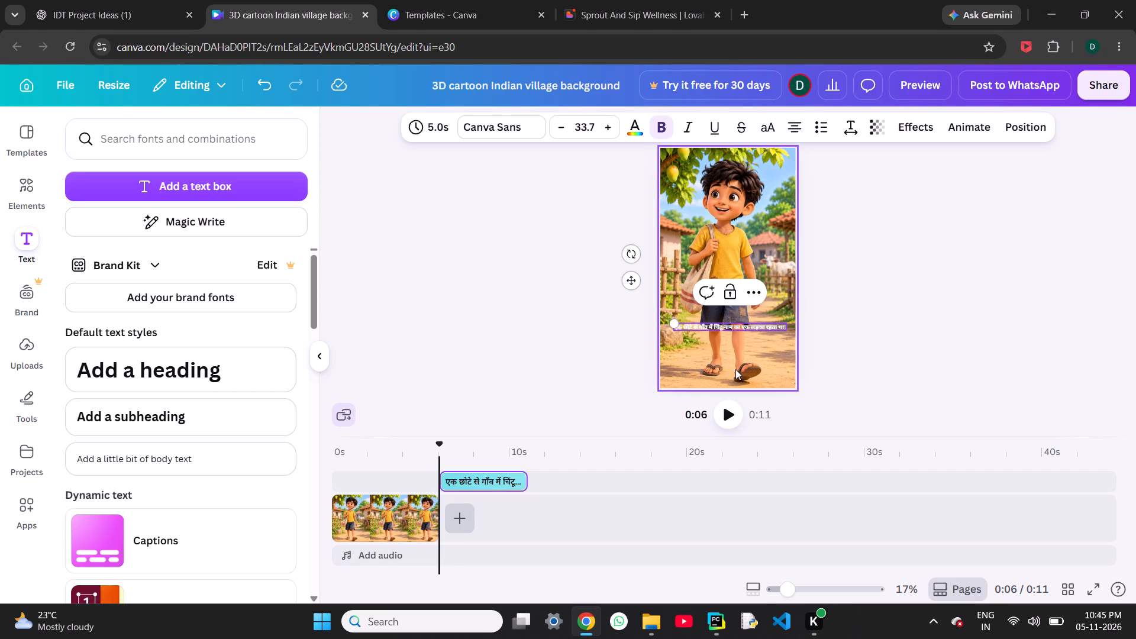
left_click(721, 334)
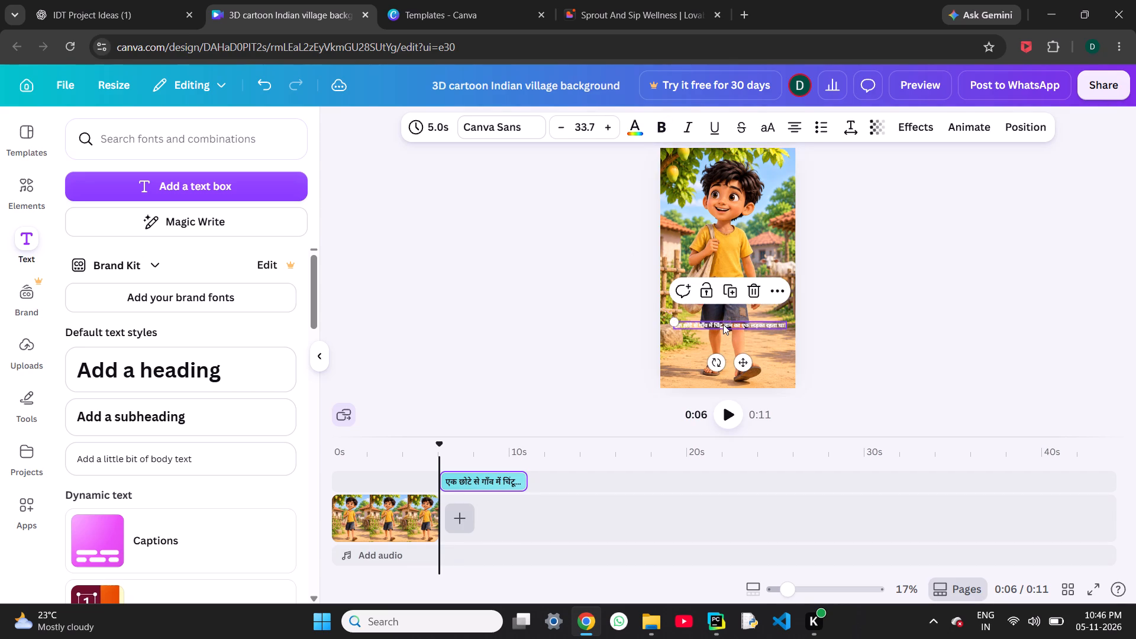
left_click(741, 362)
left_click_drag(741, 362, 742, 363)
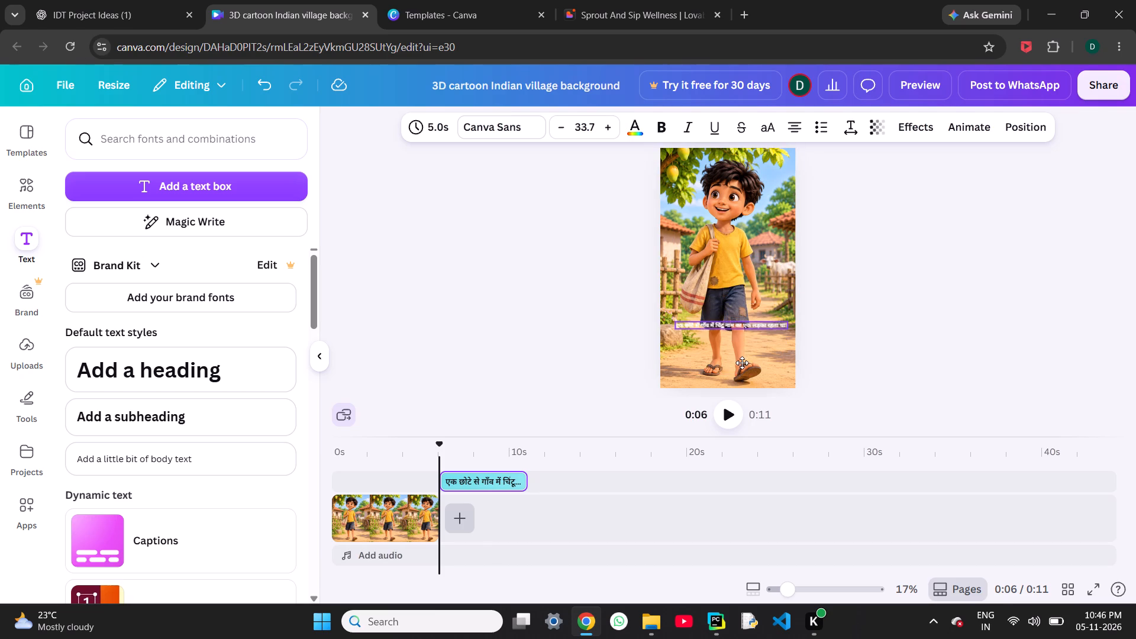
left_click_drag(742, 363, 741, 369)
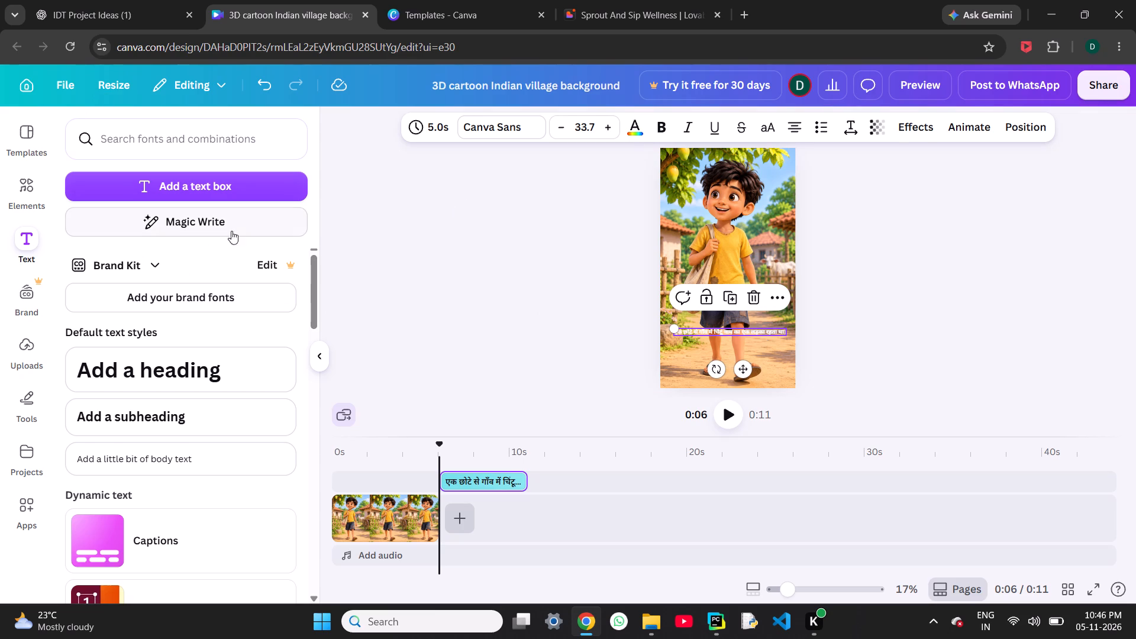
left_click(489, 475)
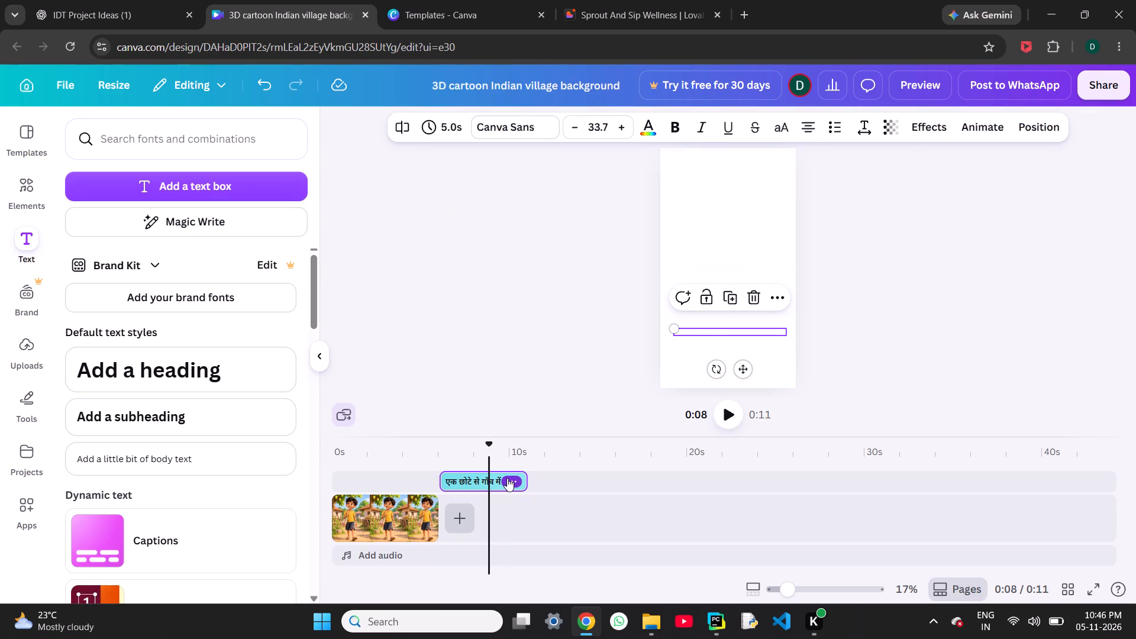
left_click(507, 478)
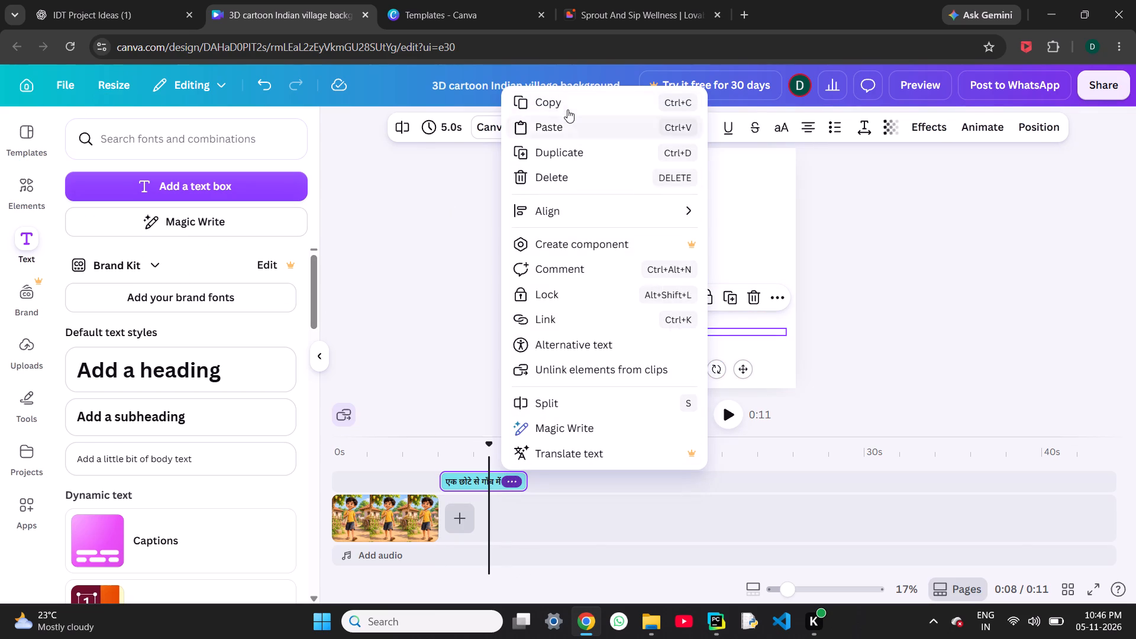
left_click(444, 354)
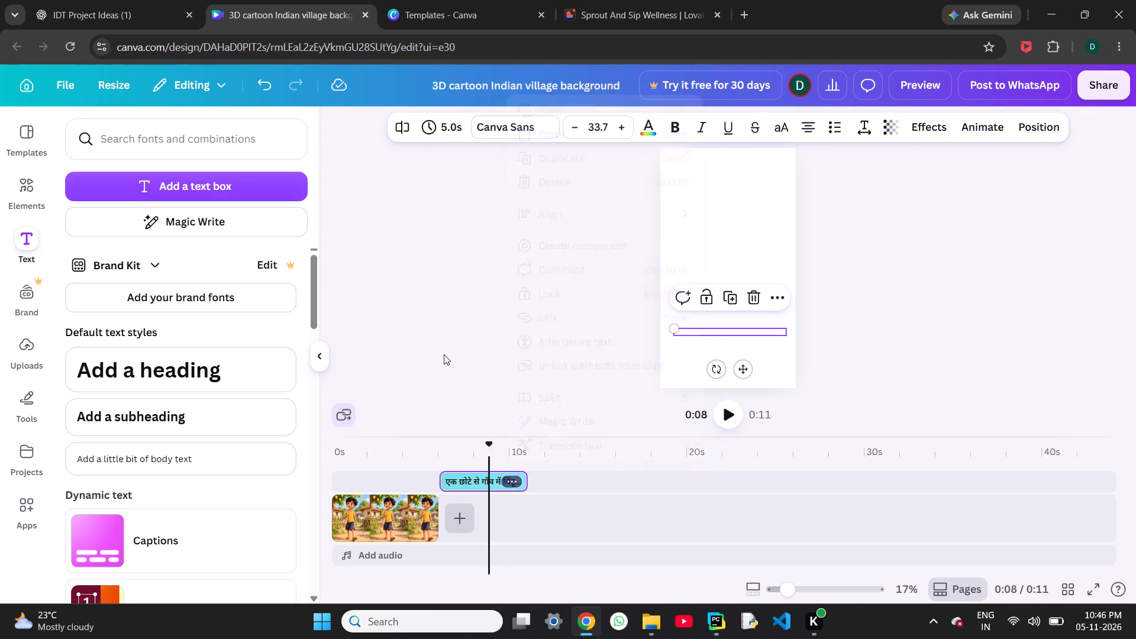
Play the video from about 1 second into the image clip to check the scene.
left_click_drag(961, 214, 953, 218)
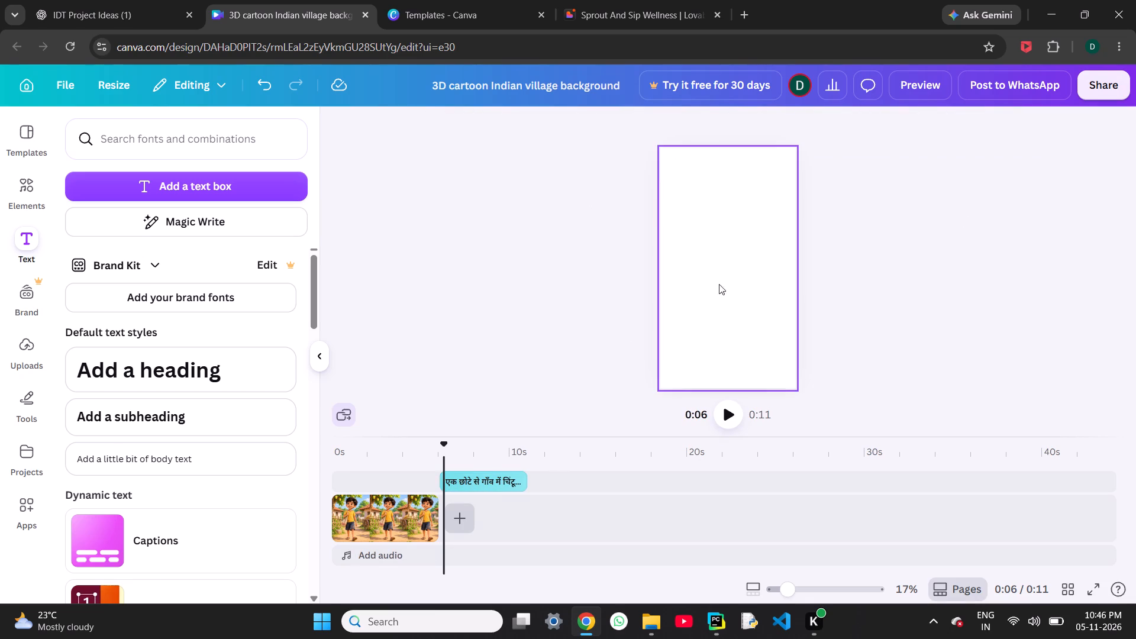
left_click(715, 293)
left_click(360, 533)
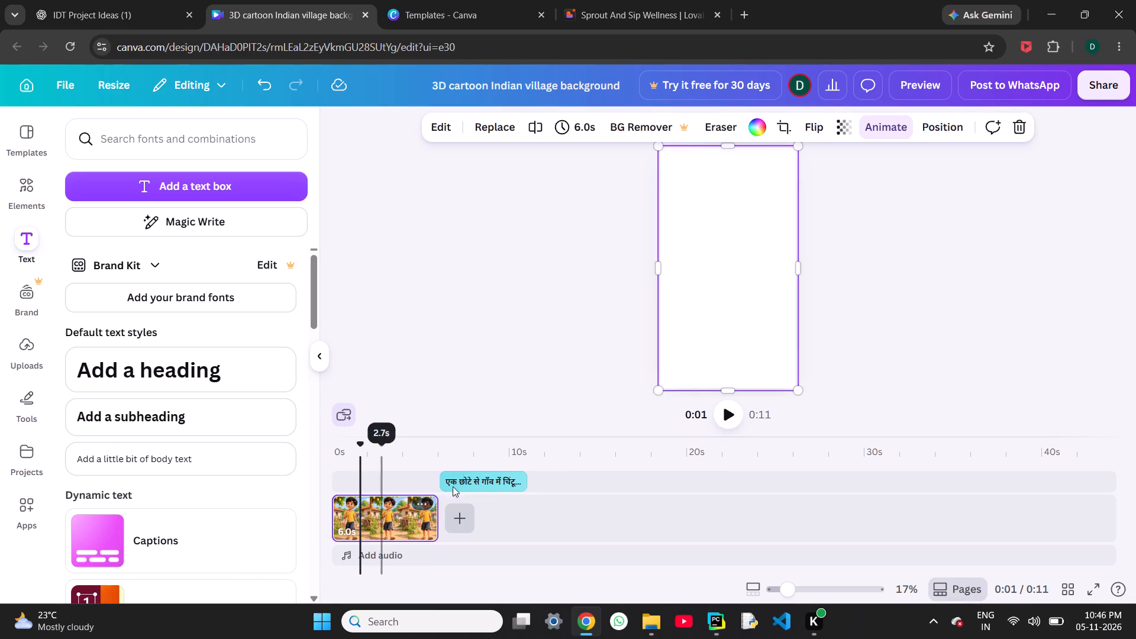
left_click(732, 421)
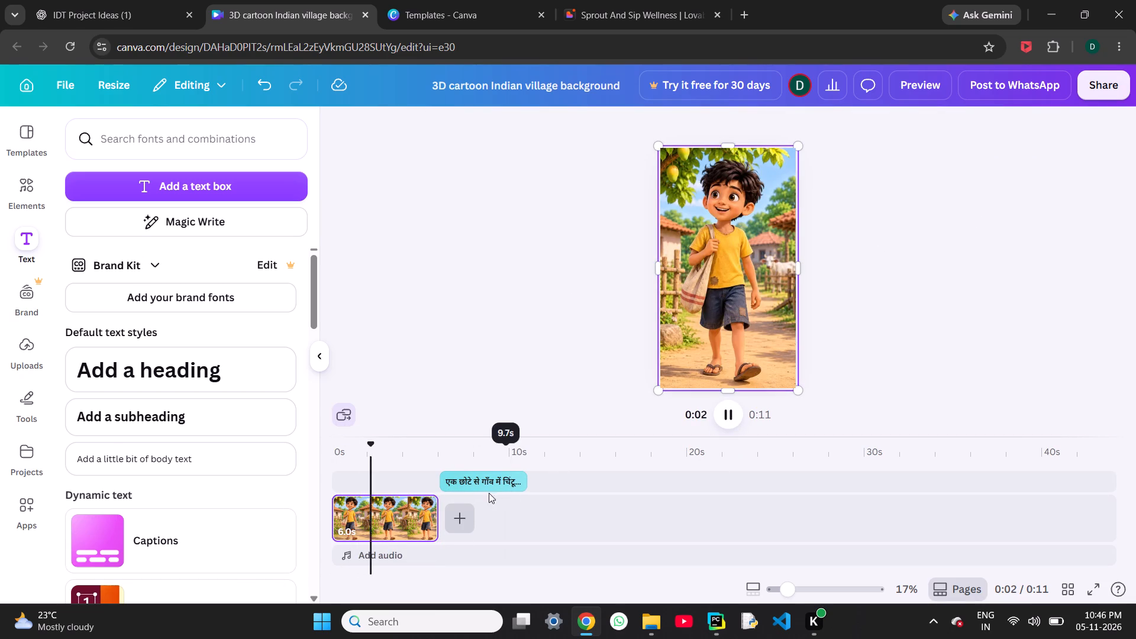
left_click(469, 483)
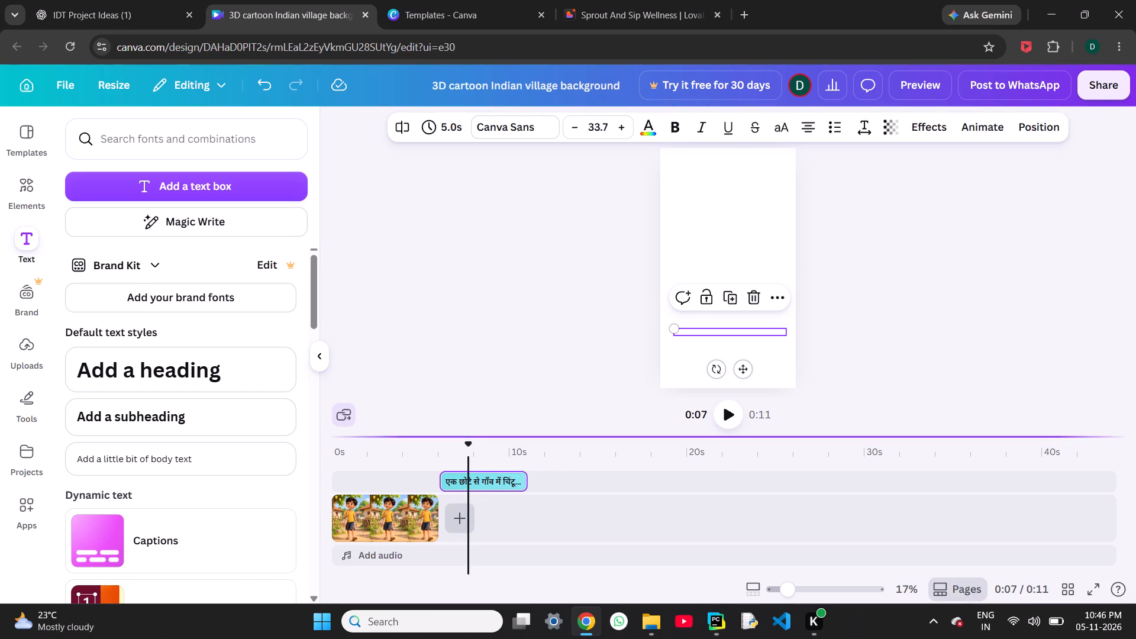
left_click(490, 475)
left_click(490, 475)
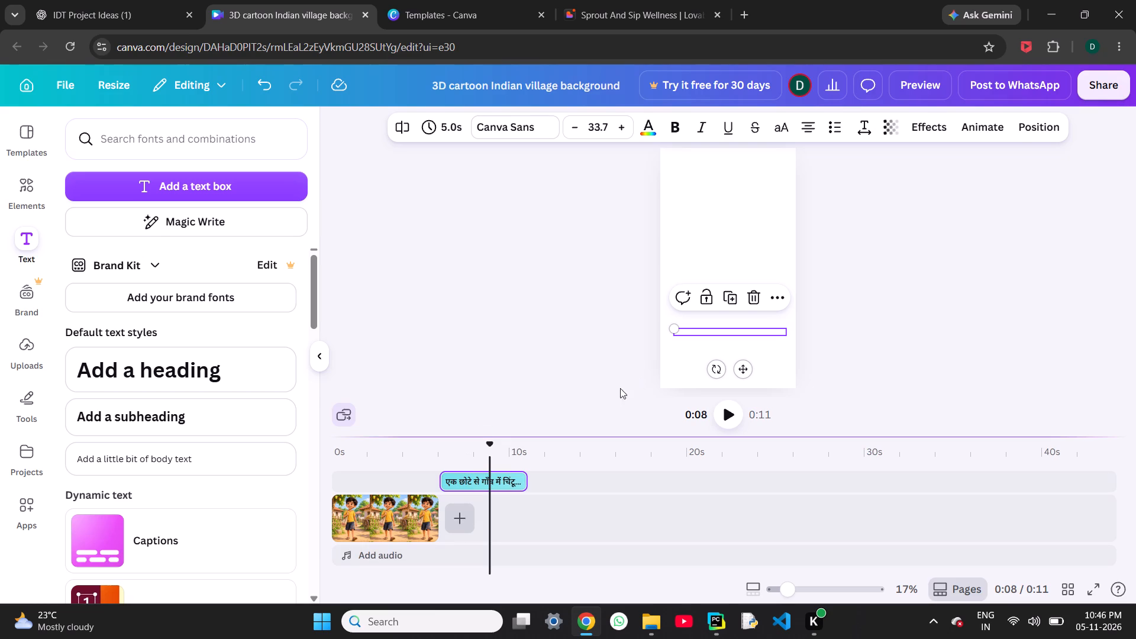
left_click_drag(463, 484, 367, 488)
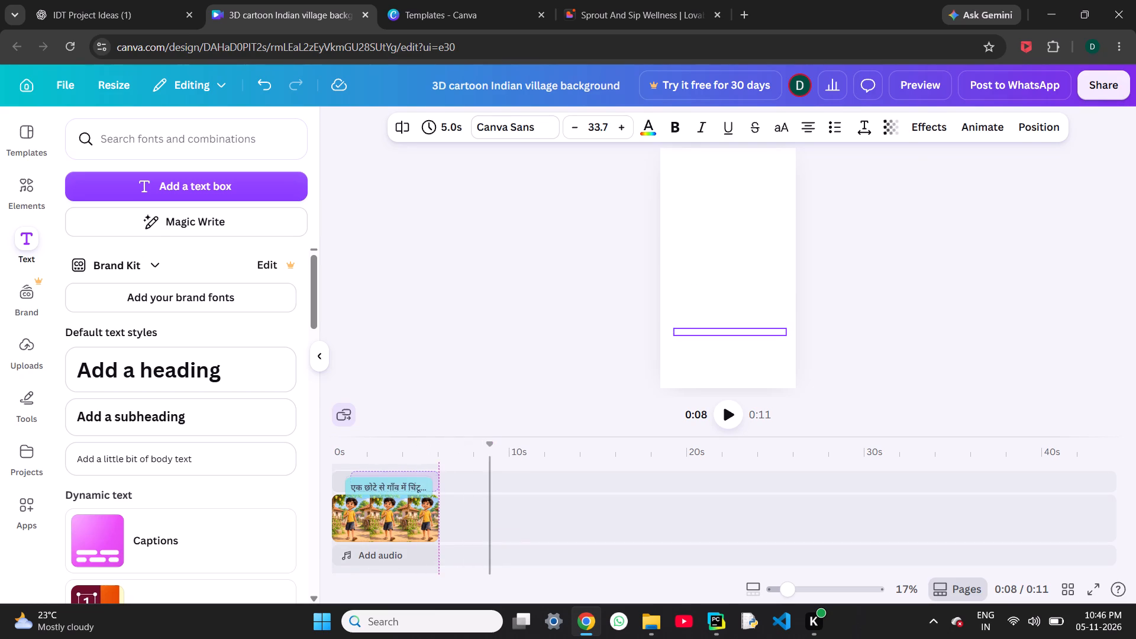
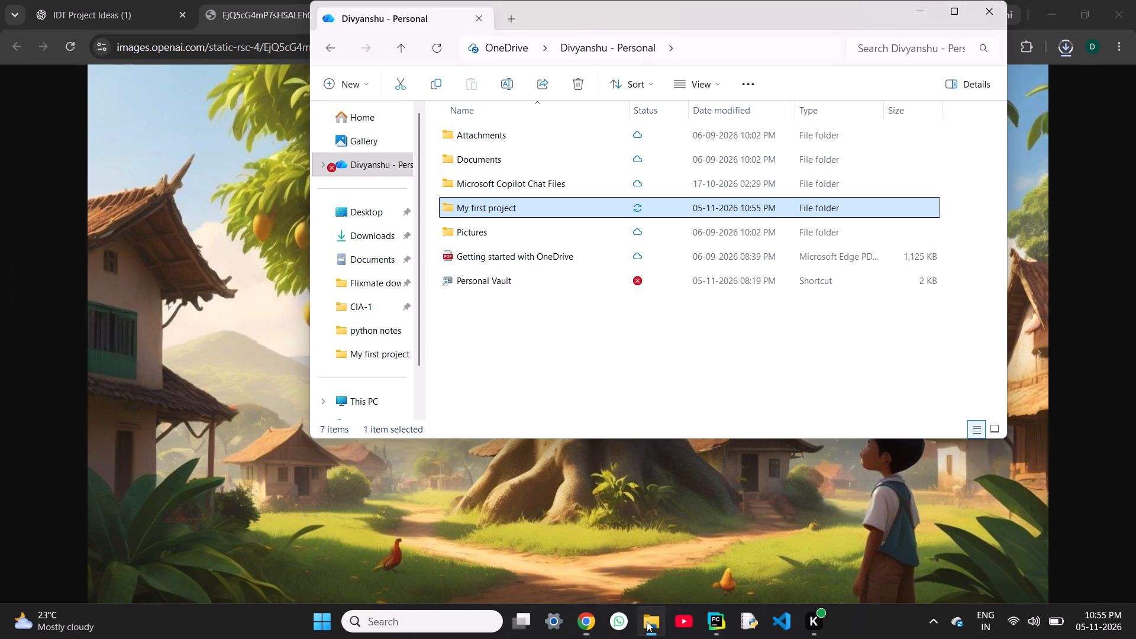
left_click(367, 165)
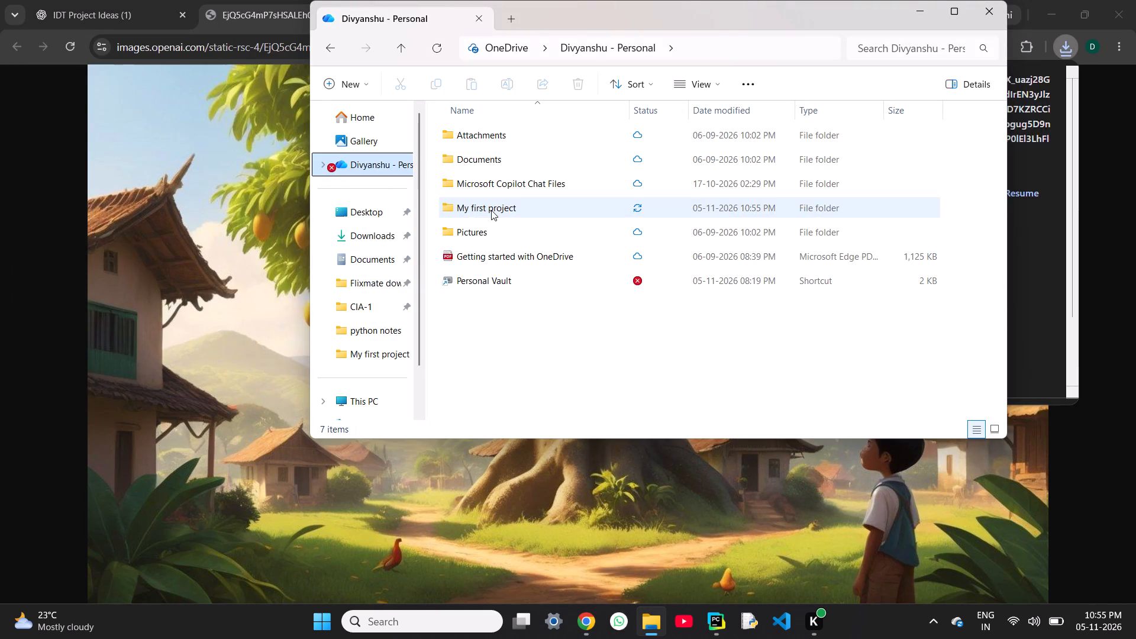
left_click(491, 210)
left_click(491, 210)
double_click(491, 210)
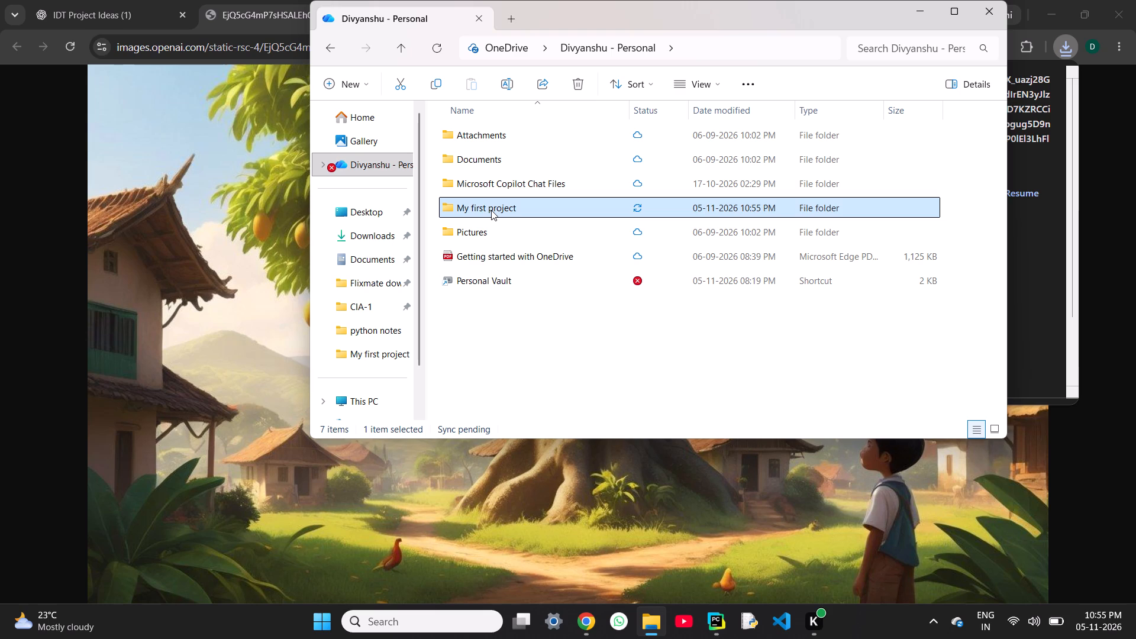
double_click(550, 210)
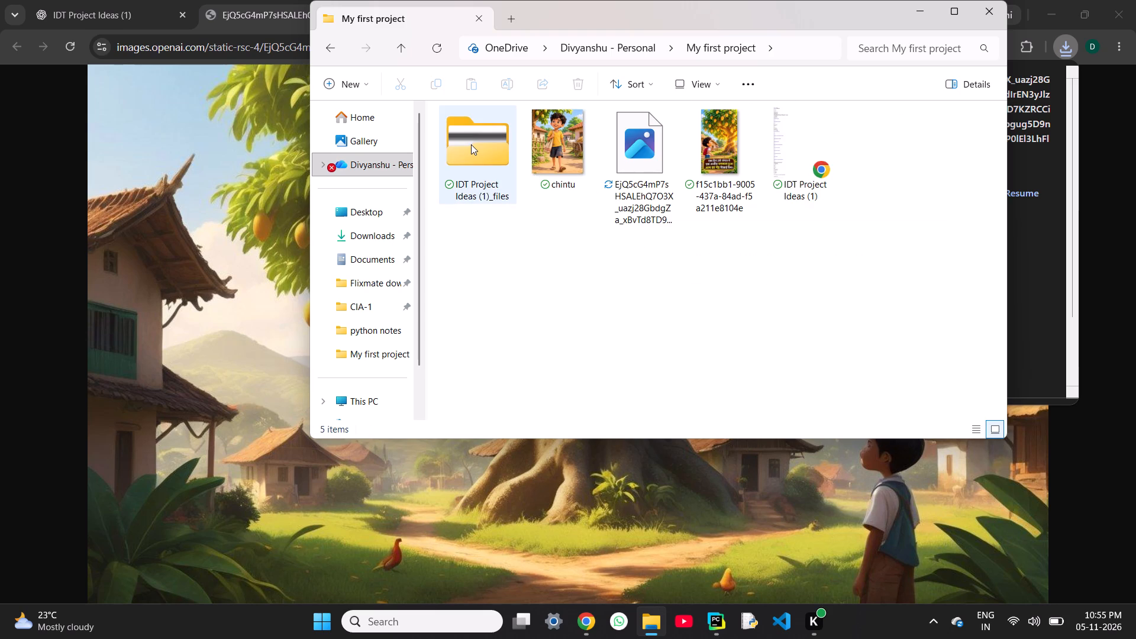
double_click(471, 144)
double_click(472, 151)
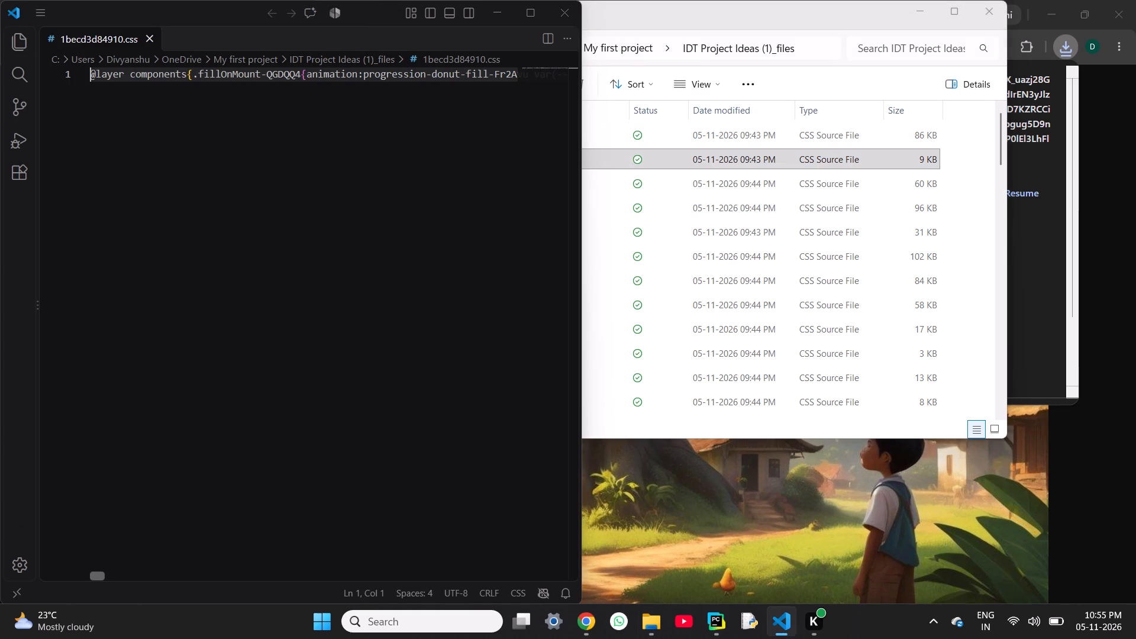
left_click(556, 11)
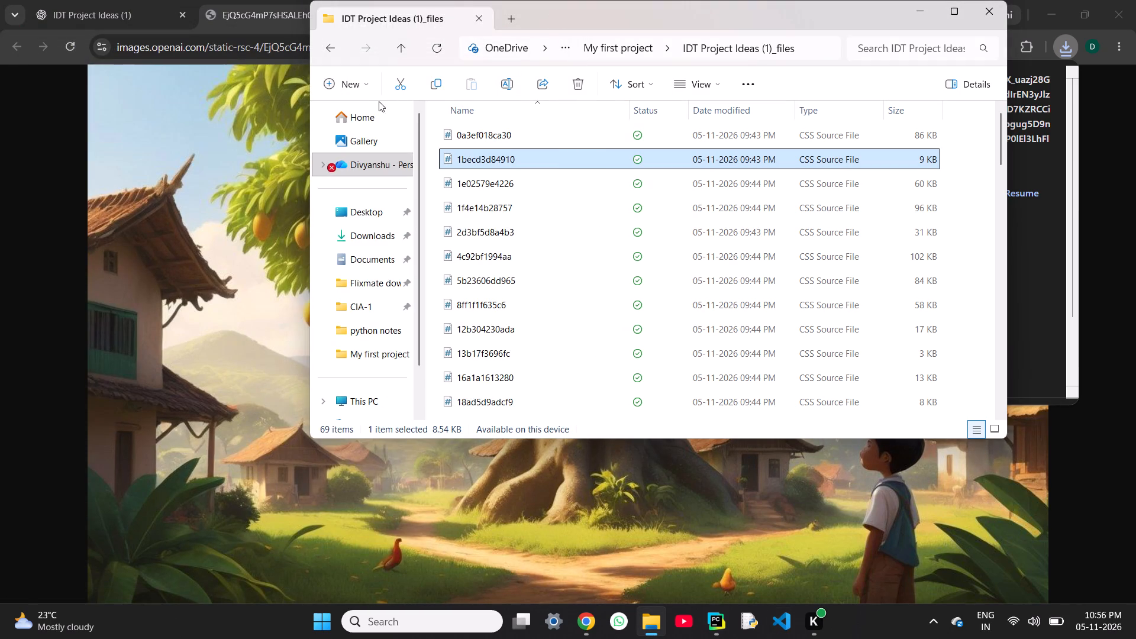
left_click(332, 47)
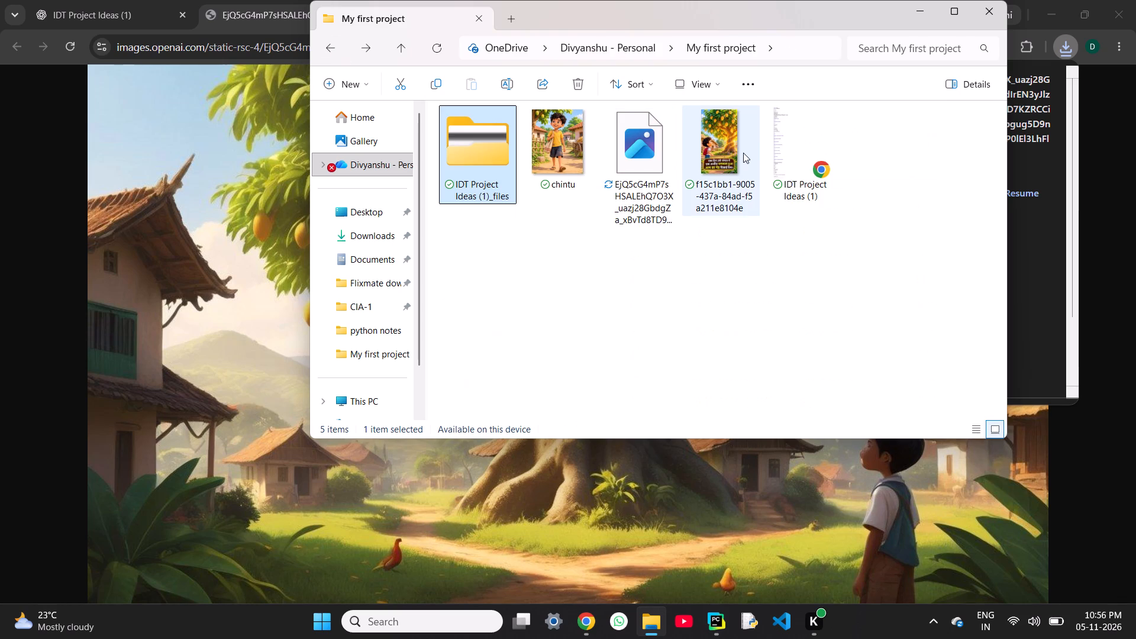
View the newly saved mango tree image in Photos and close it again.
double_click(635, 144)
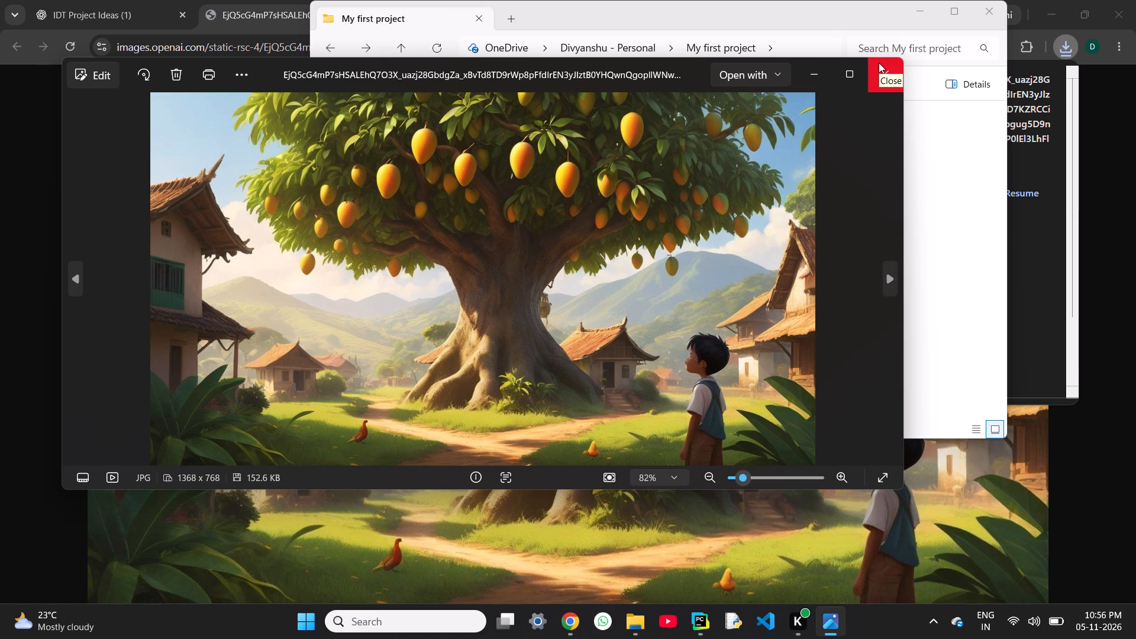
left_click(213, 476)
left_click(213, 476)
left_click_drag(213, 476, 279, 464)
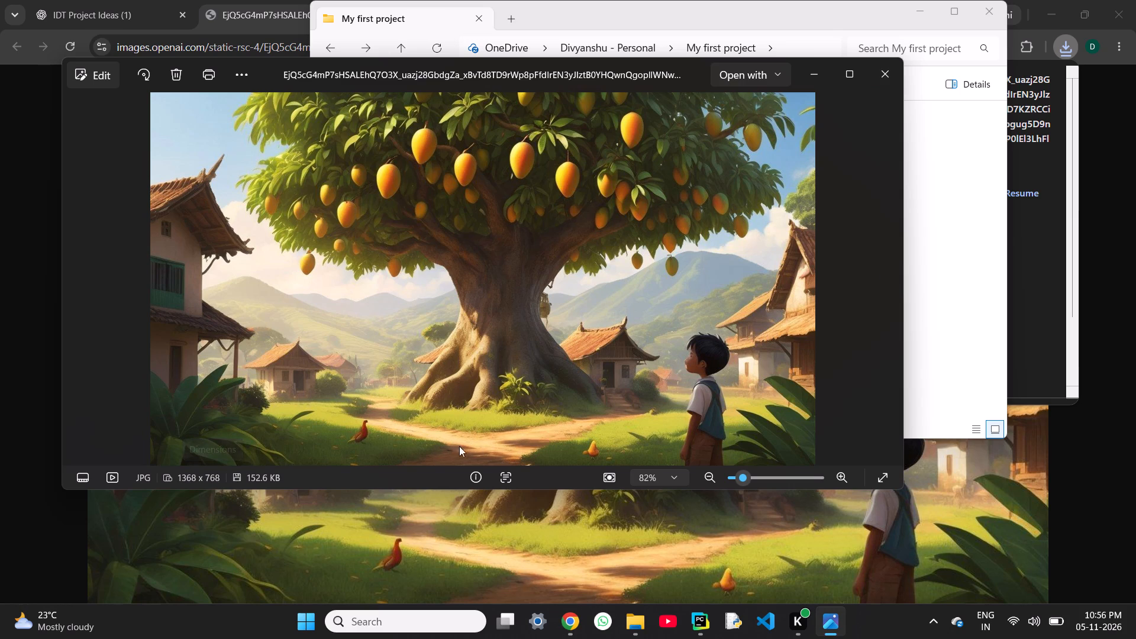
left_click(873, 70)
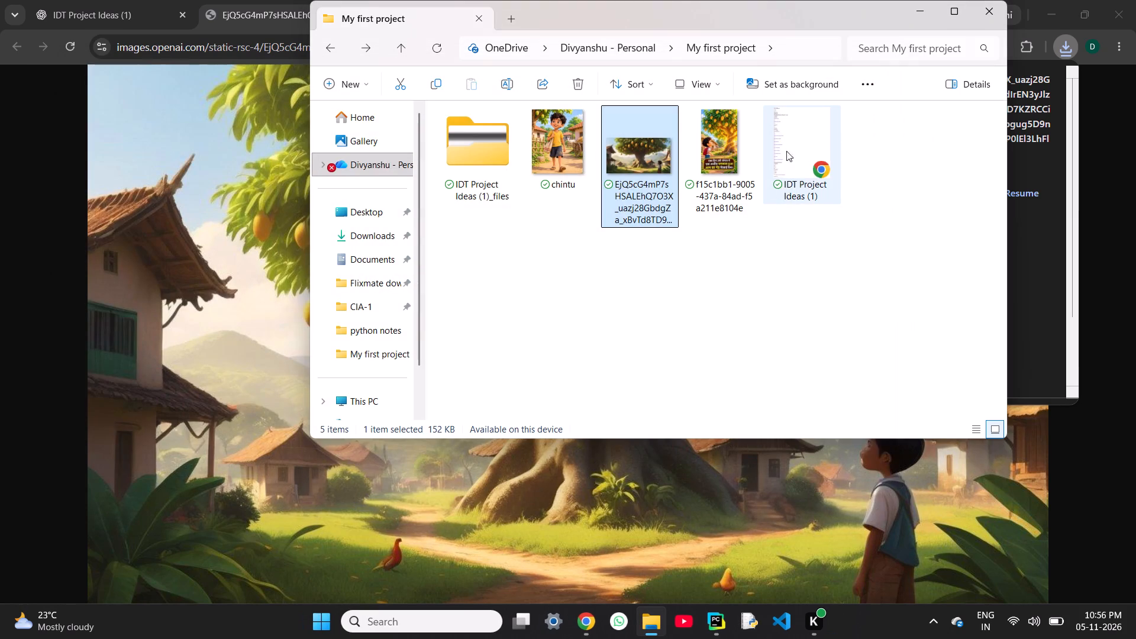
Delete the IDT Project Ideas (1) HTML file from the My first project folder.
right_click(795, 143)
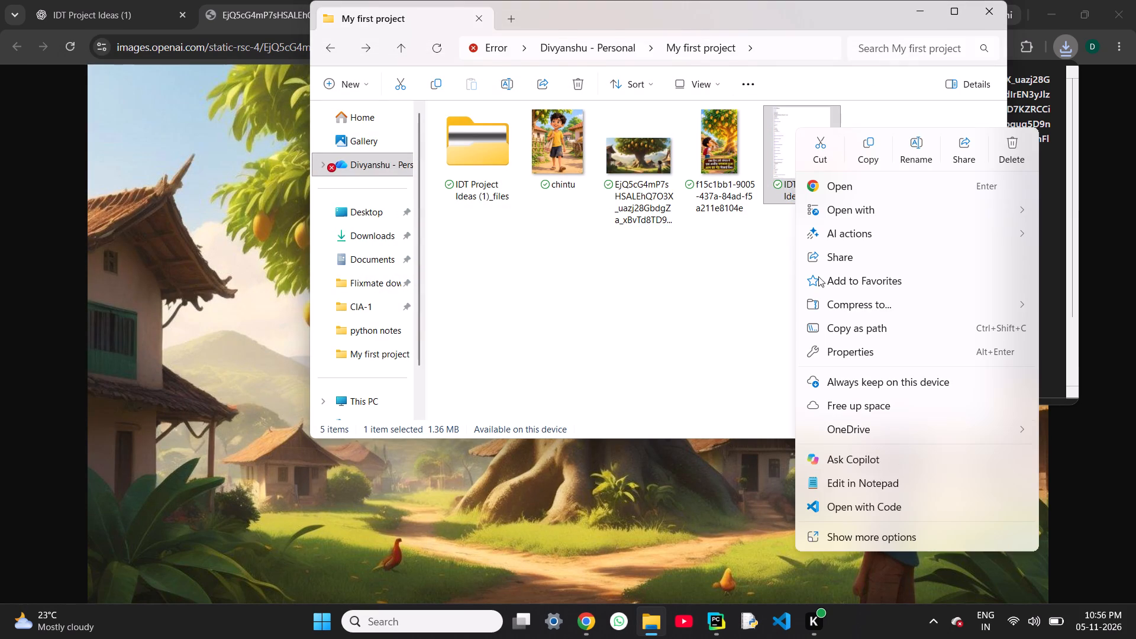
left_click(998, 143)
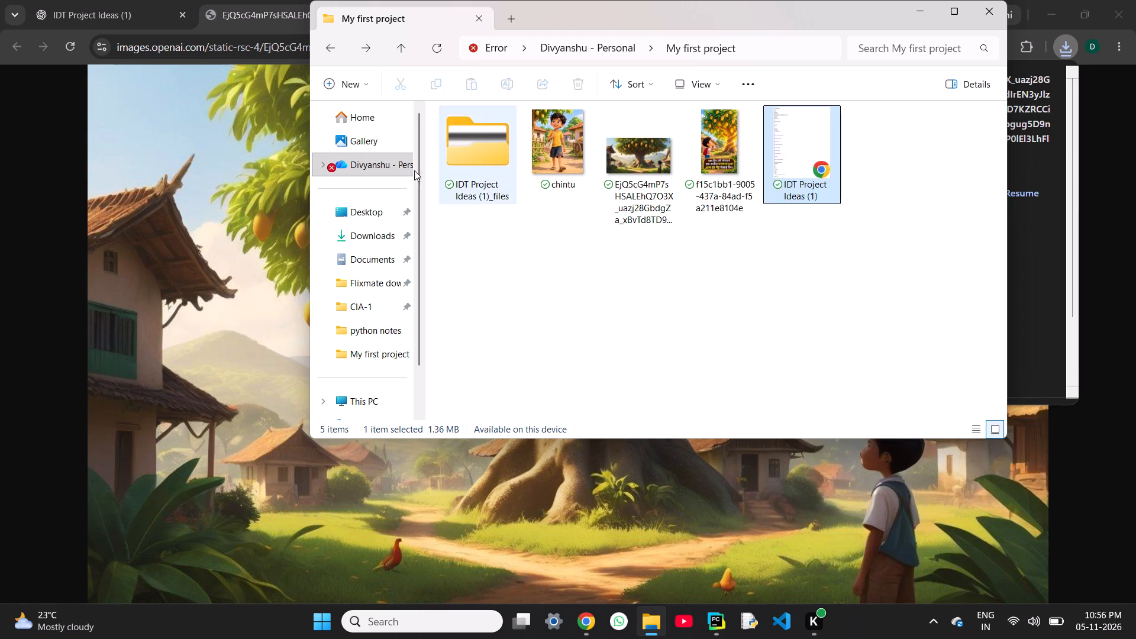
Close the browser tab holding the mango tree image and upload the saved copy to the Canva village video's images.
left_click(128, 21)
left_click(350, 14)
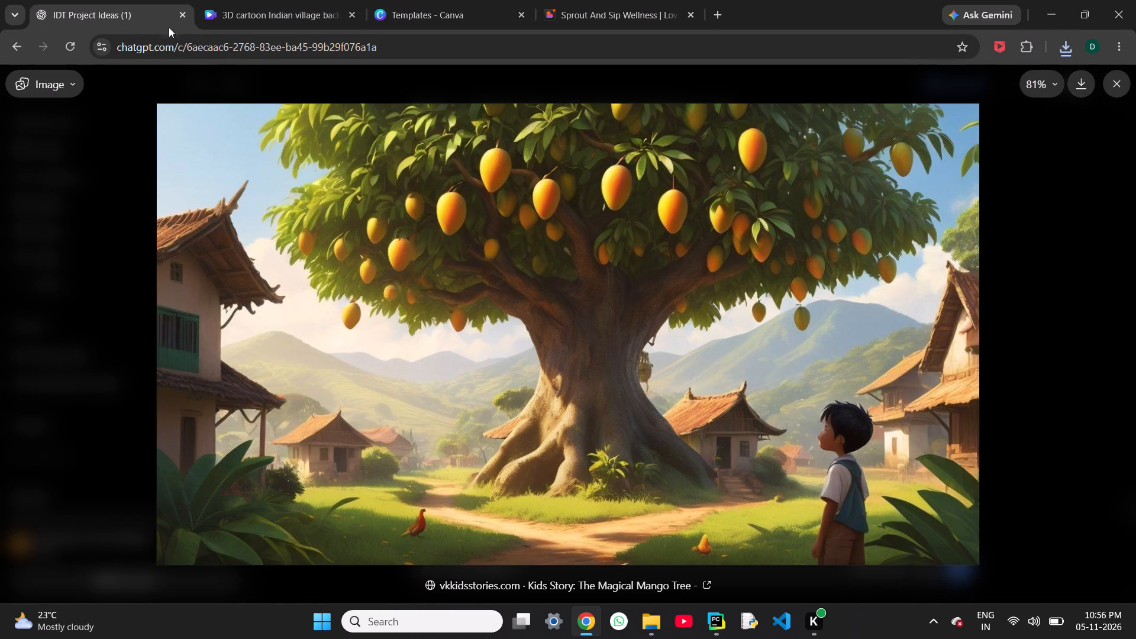
left_click(319, 10)
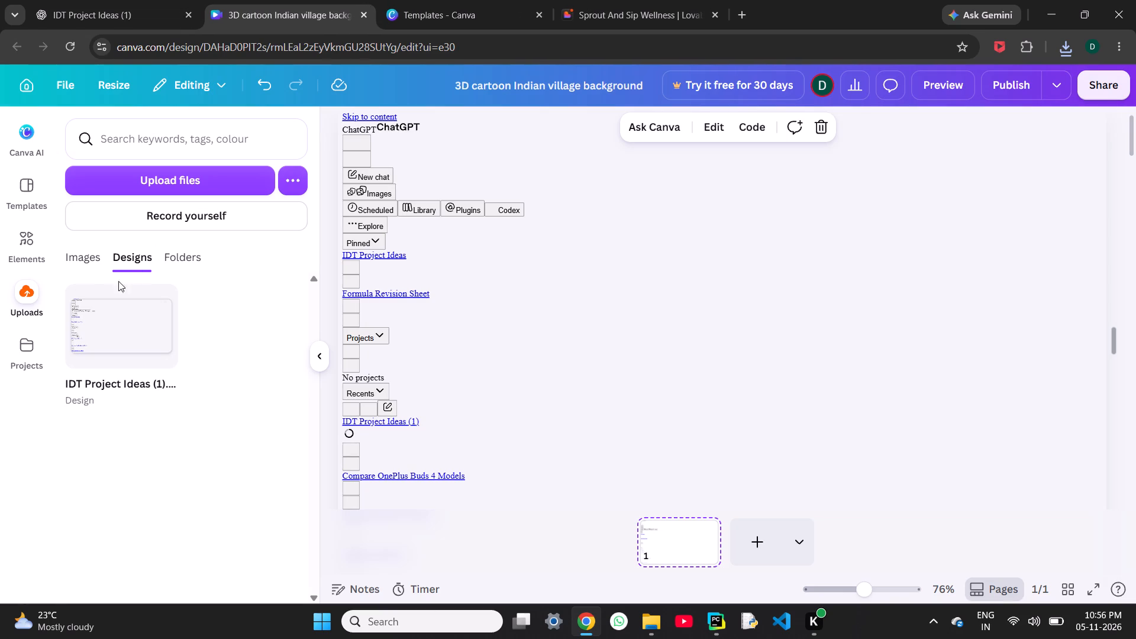
left_click(88, 257)
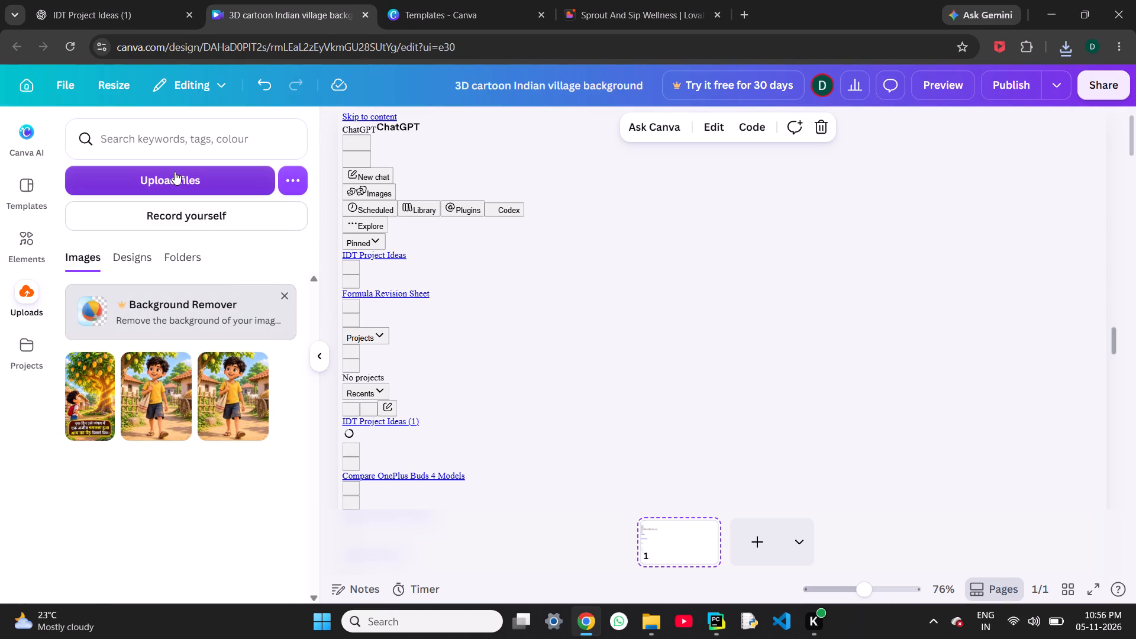
left_click(175, 172)
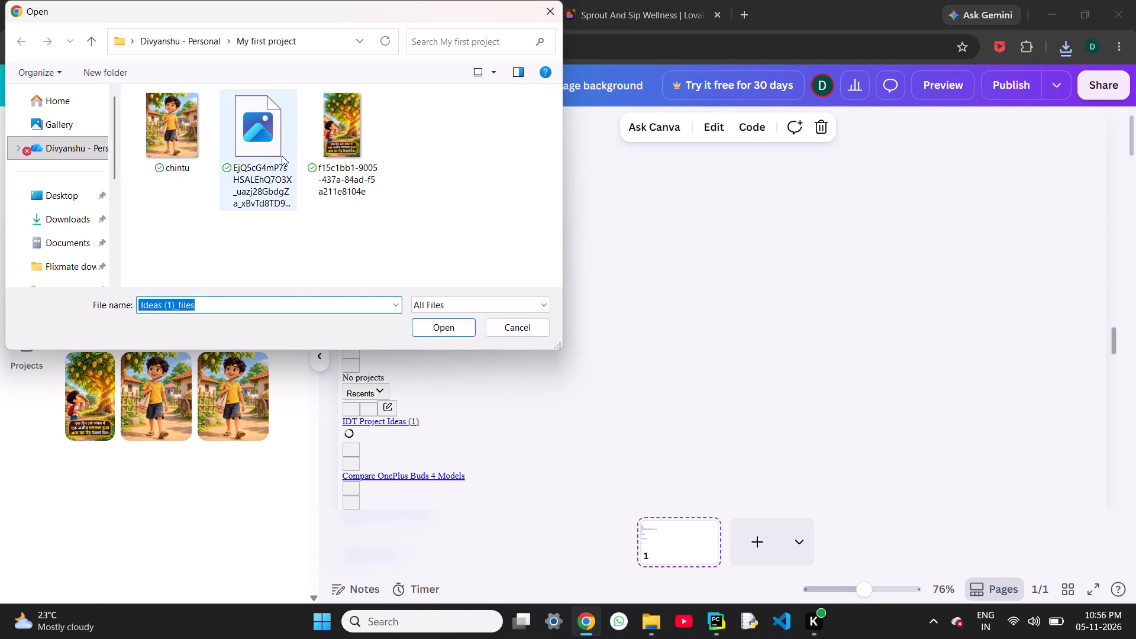
left_click(282, 156)
left_click(428, 332)
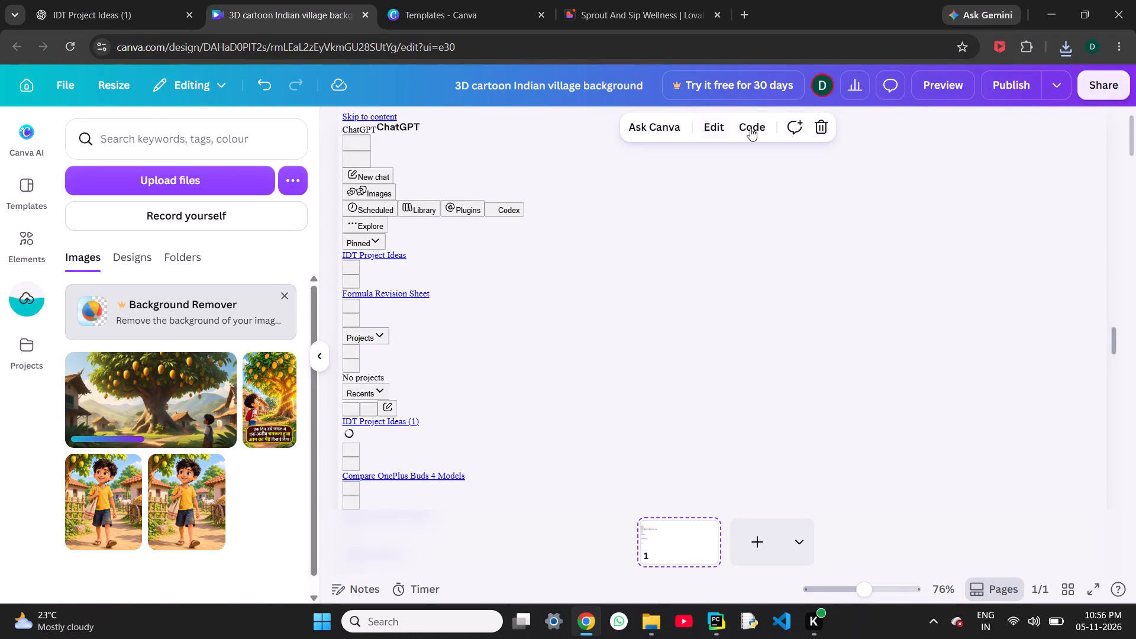
Delete the imported IDT Project Ideas (1) web page content from the Canva project.
left_click(814, 127)
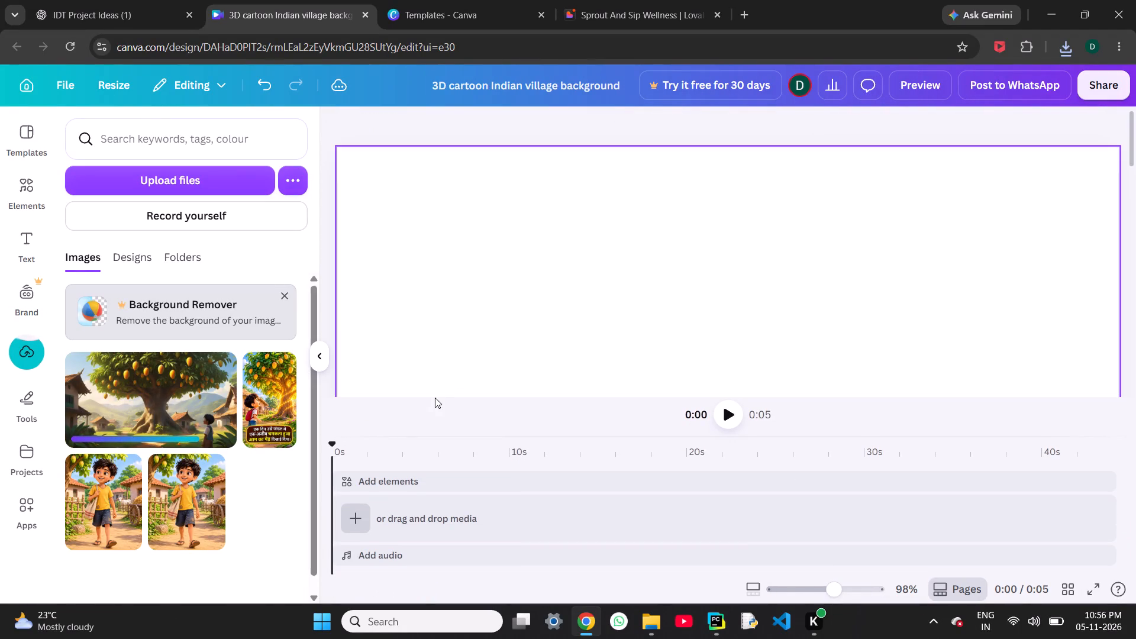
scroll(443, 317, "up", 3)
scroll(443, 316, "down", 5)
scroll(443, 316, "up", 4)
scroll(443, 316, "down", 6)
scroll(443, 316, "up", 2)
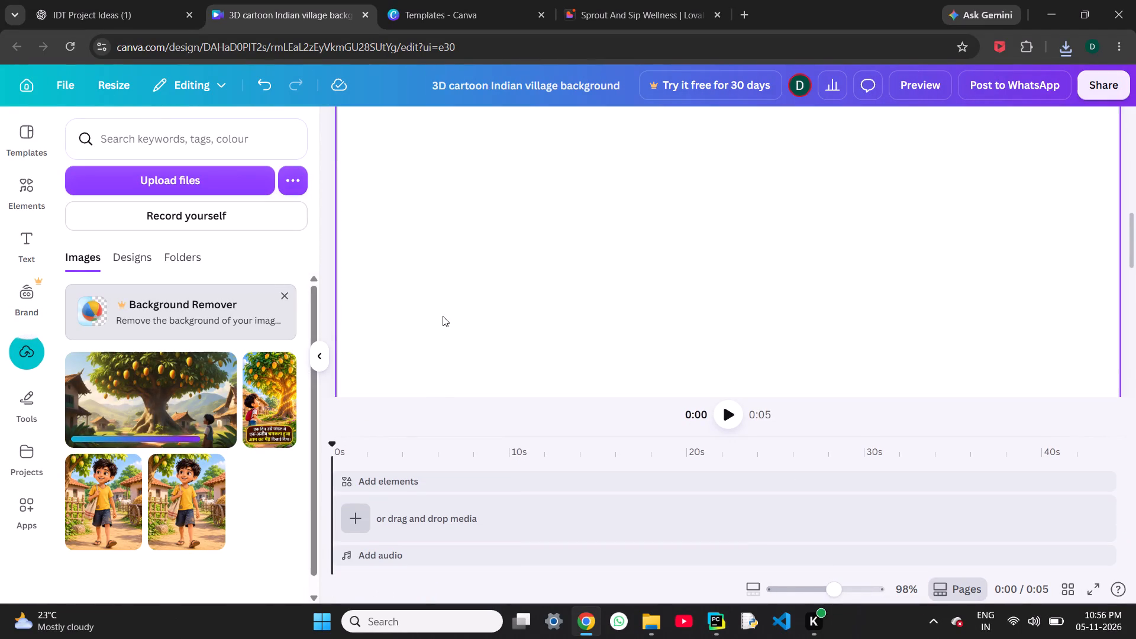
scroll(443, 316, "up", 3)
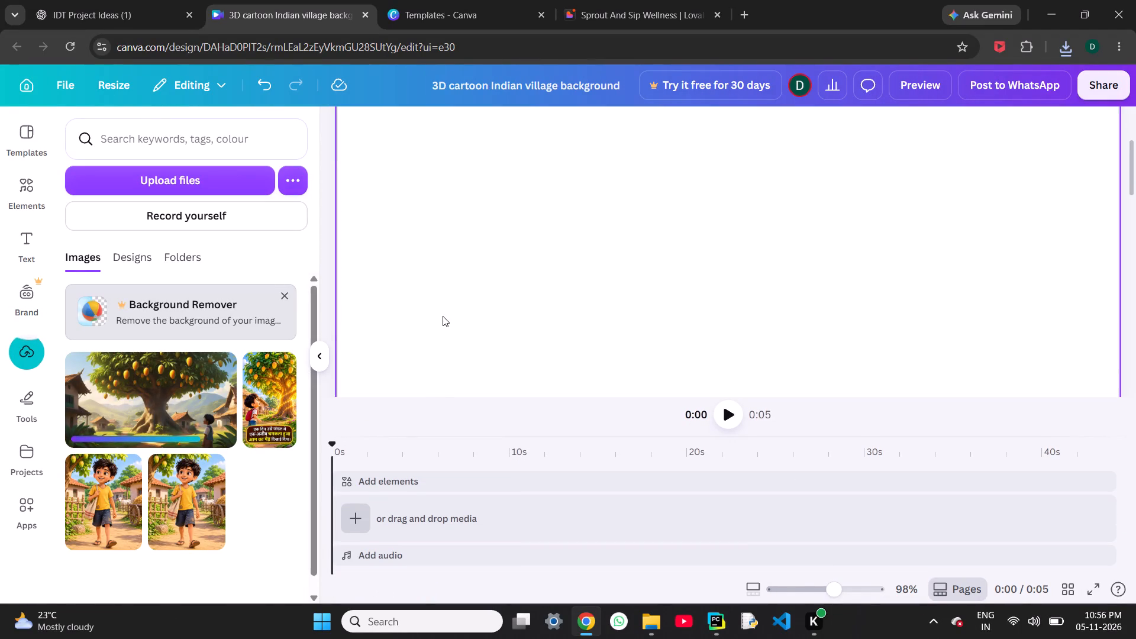
Undo the last two edits that removed the village boy and captioned mango tree clips from the timeline.
key("ctrl+z")
key("ctrl+z")
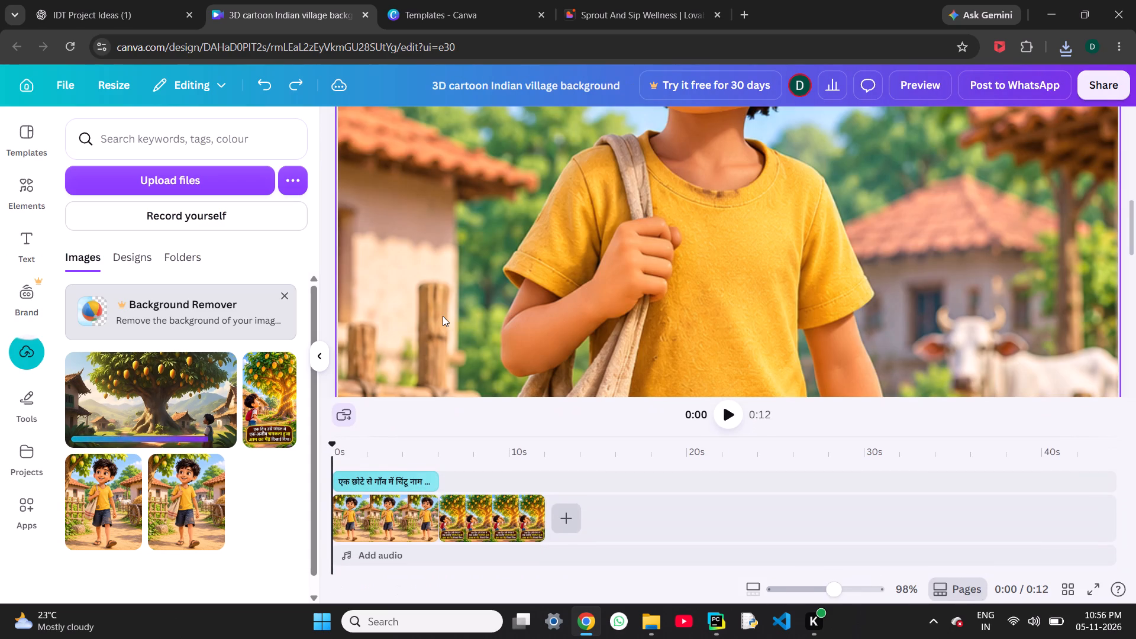
left_click(235, 511)
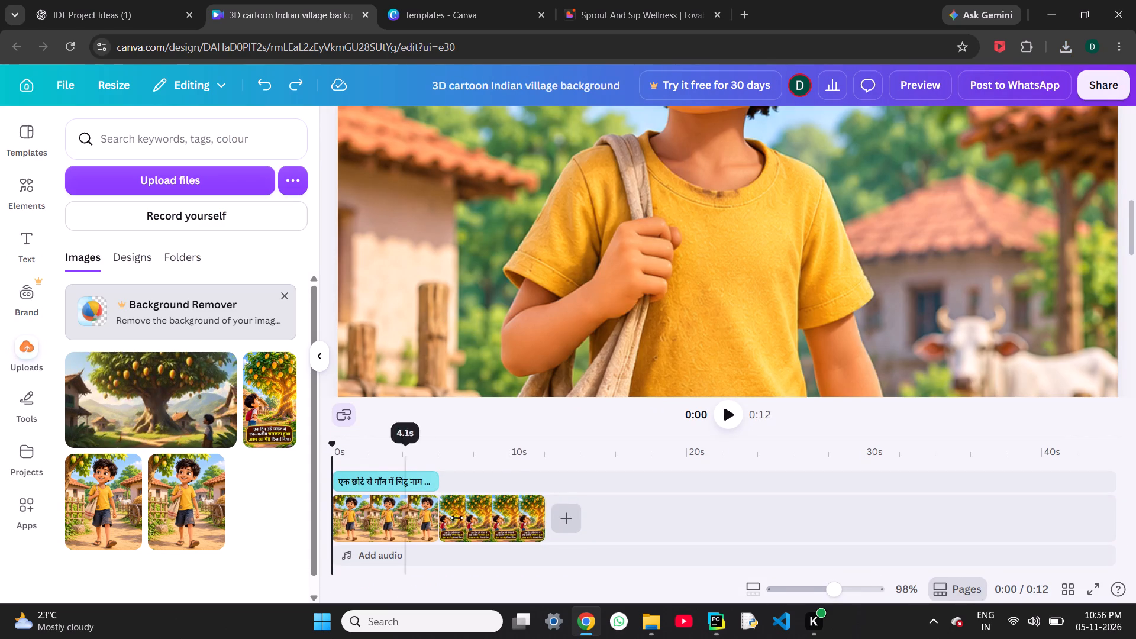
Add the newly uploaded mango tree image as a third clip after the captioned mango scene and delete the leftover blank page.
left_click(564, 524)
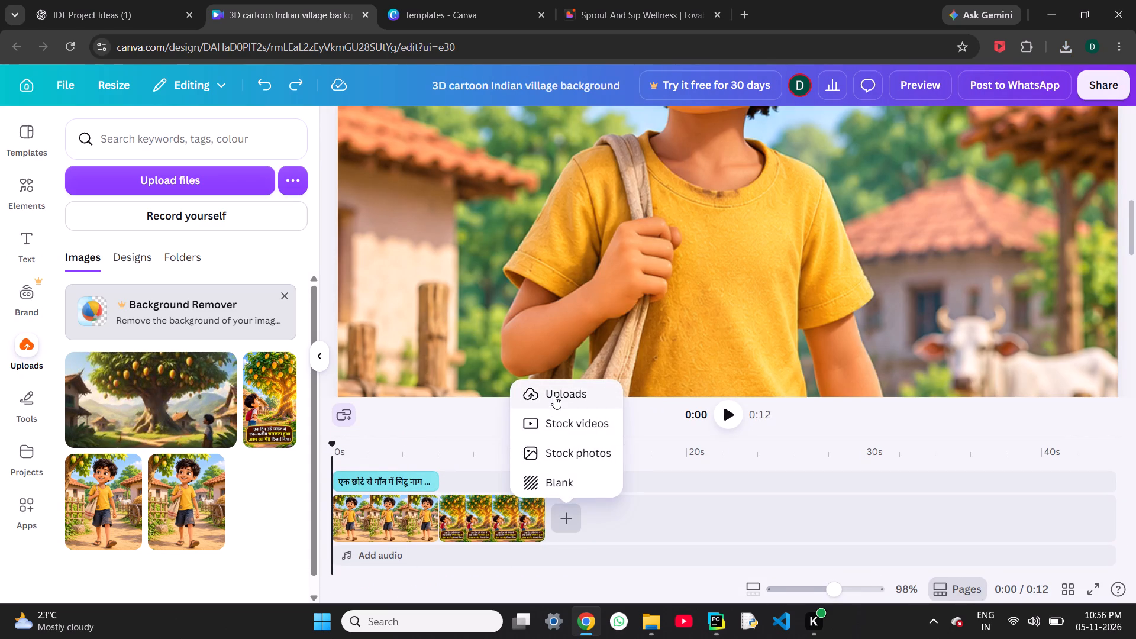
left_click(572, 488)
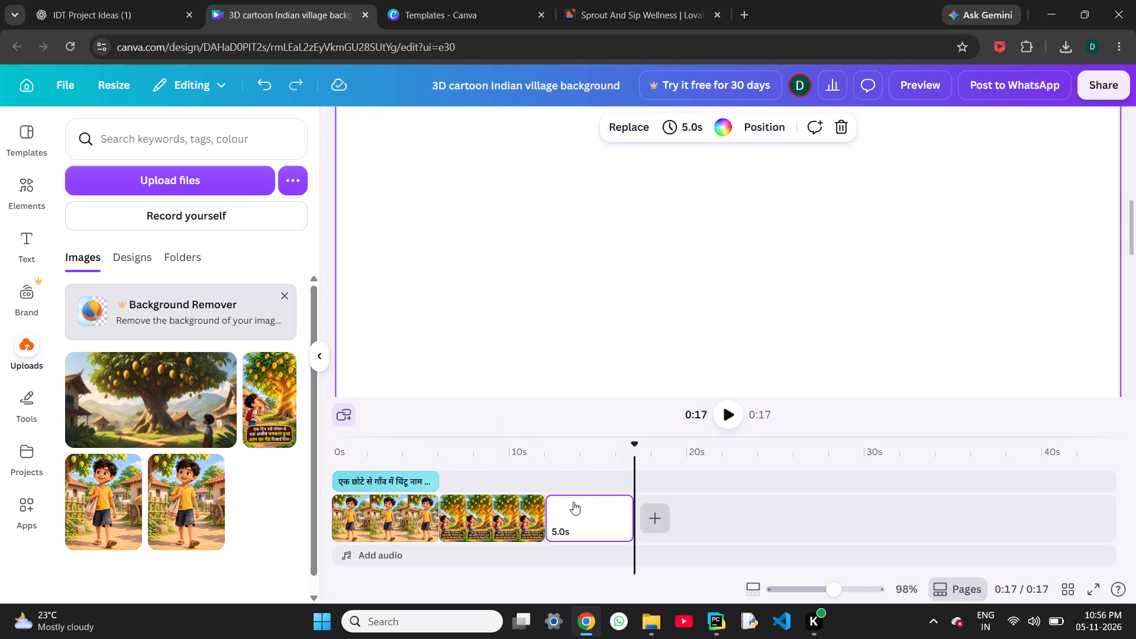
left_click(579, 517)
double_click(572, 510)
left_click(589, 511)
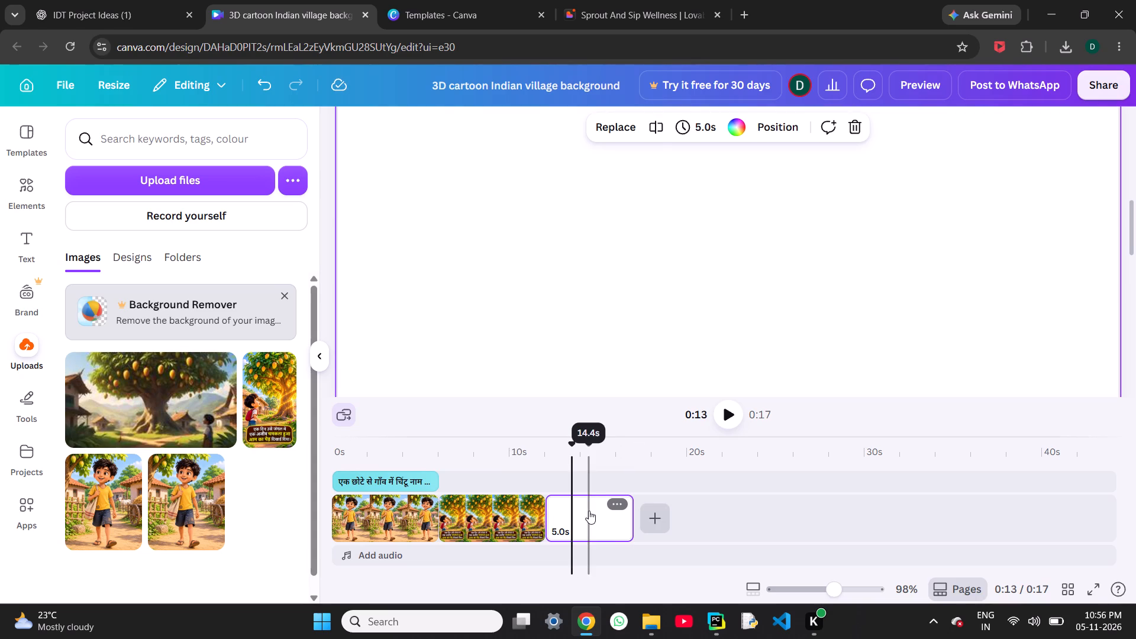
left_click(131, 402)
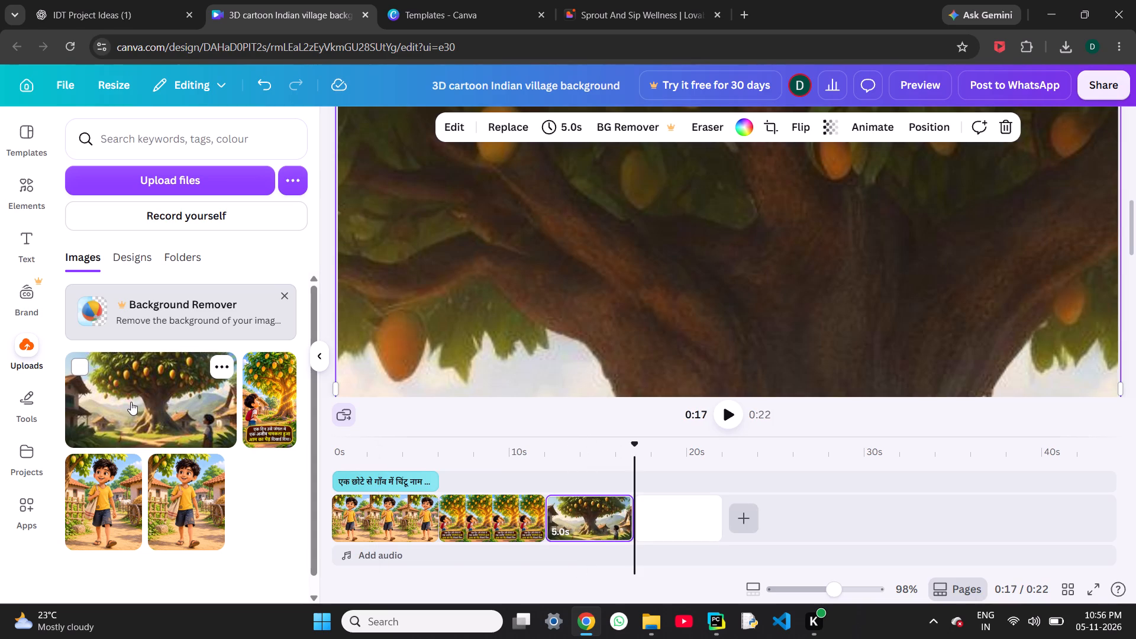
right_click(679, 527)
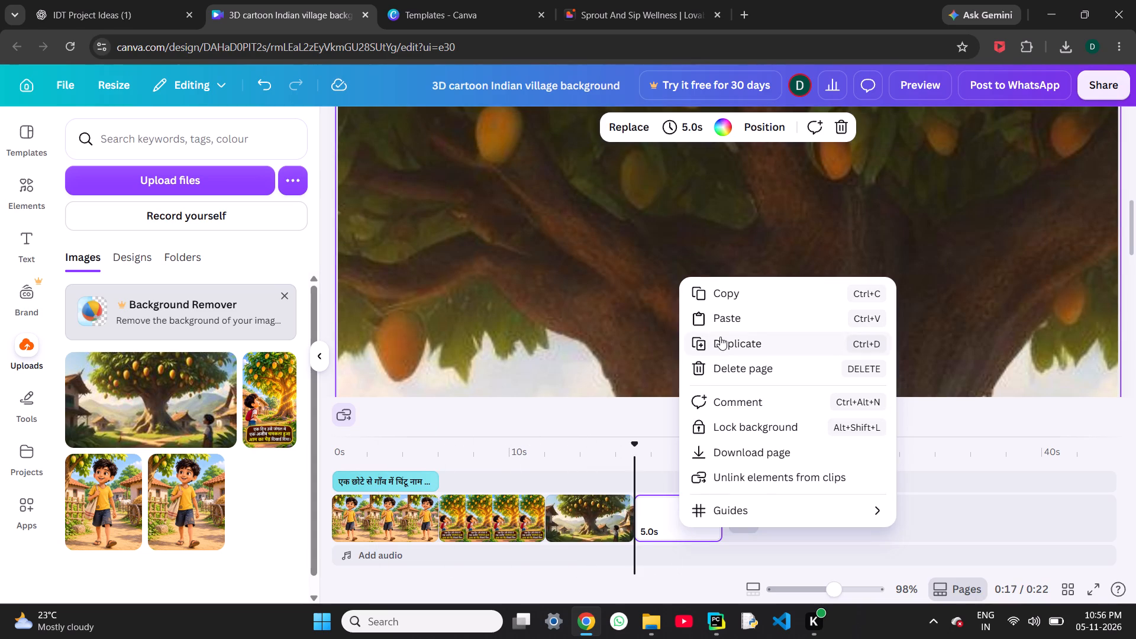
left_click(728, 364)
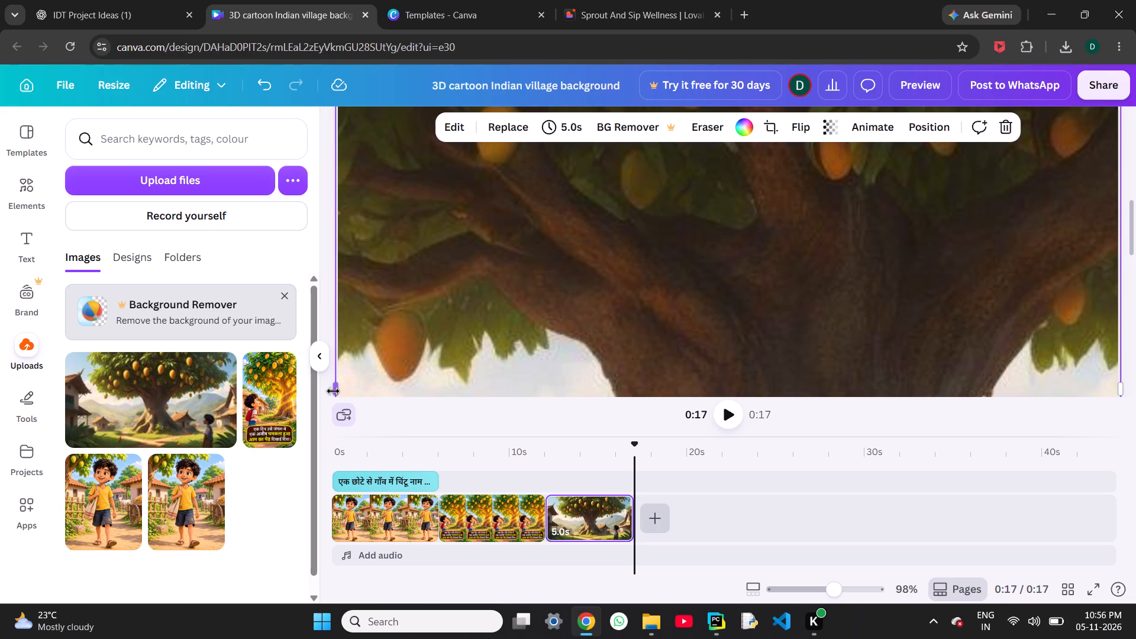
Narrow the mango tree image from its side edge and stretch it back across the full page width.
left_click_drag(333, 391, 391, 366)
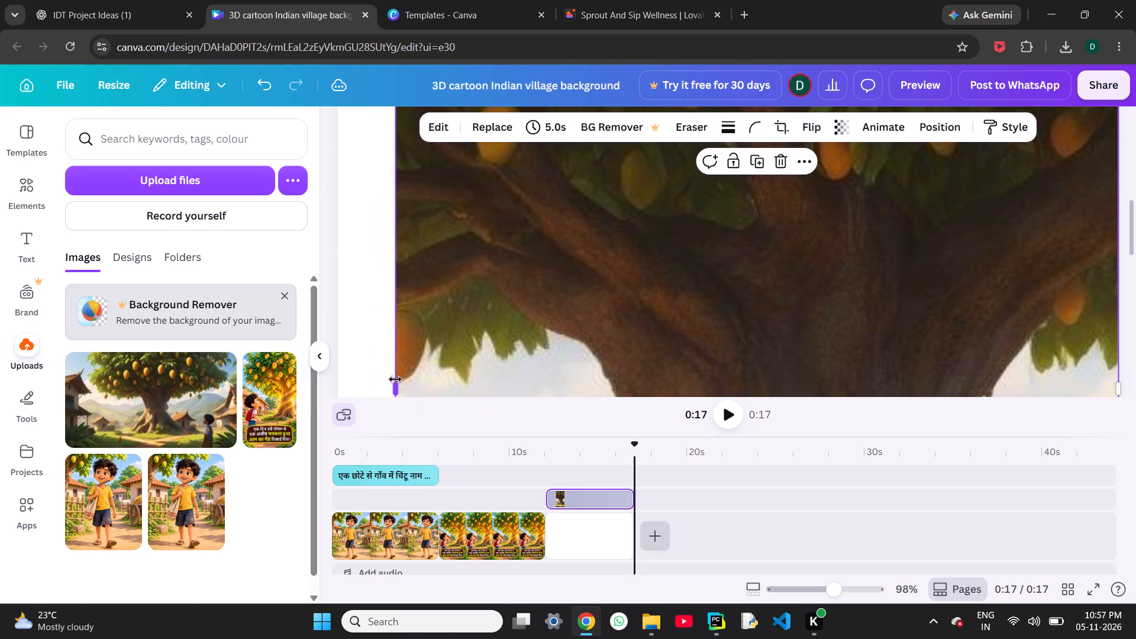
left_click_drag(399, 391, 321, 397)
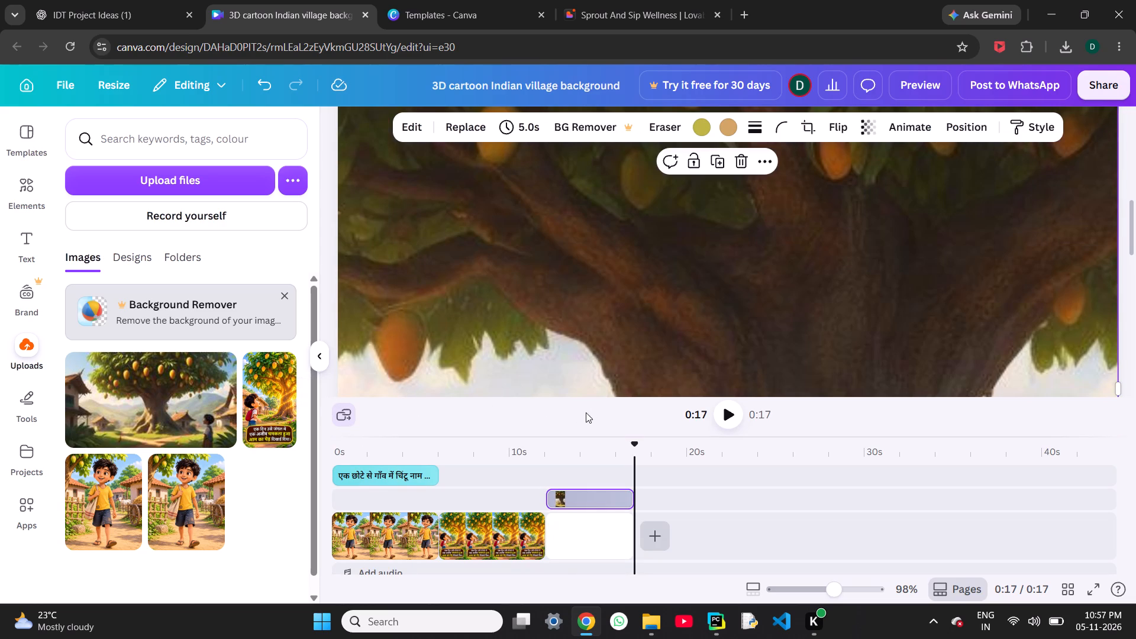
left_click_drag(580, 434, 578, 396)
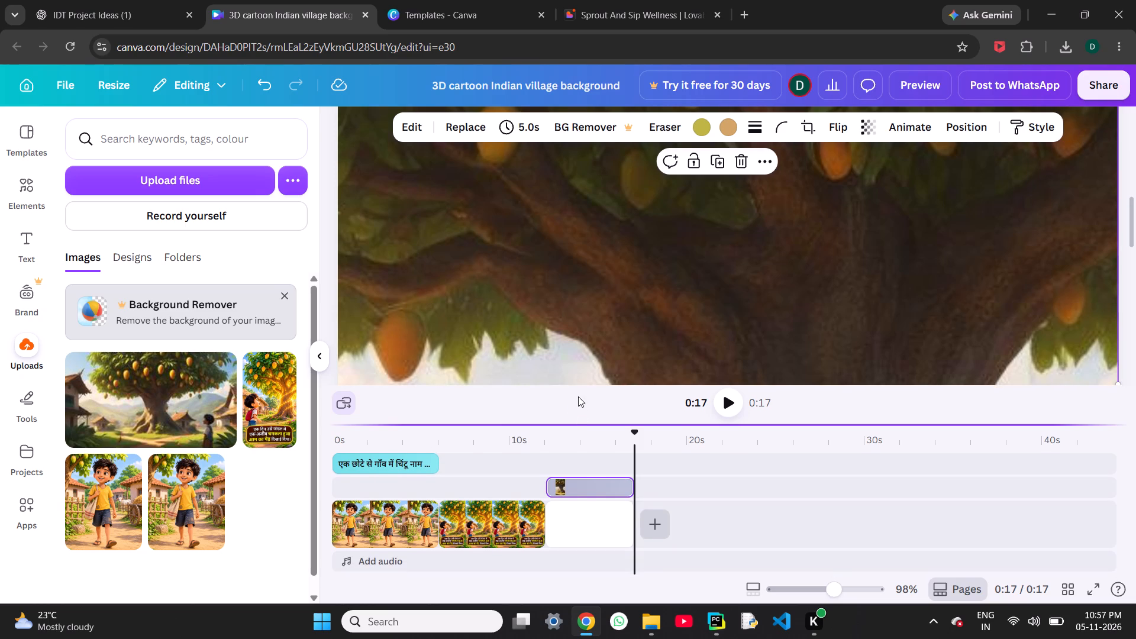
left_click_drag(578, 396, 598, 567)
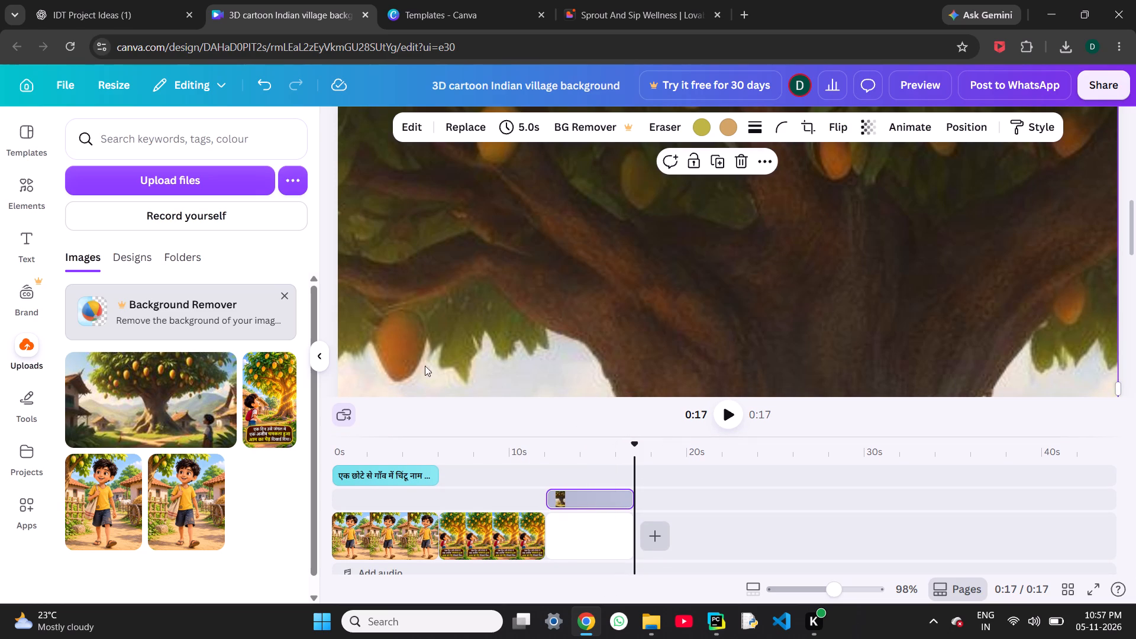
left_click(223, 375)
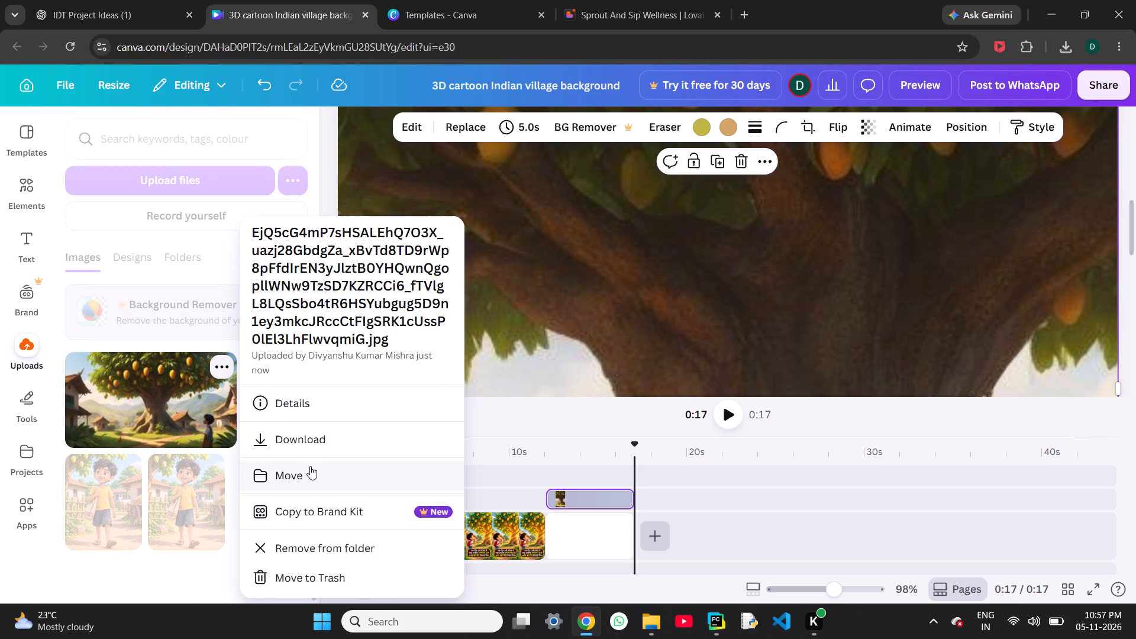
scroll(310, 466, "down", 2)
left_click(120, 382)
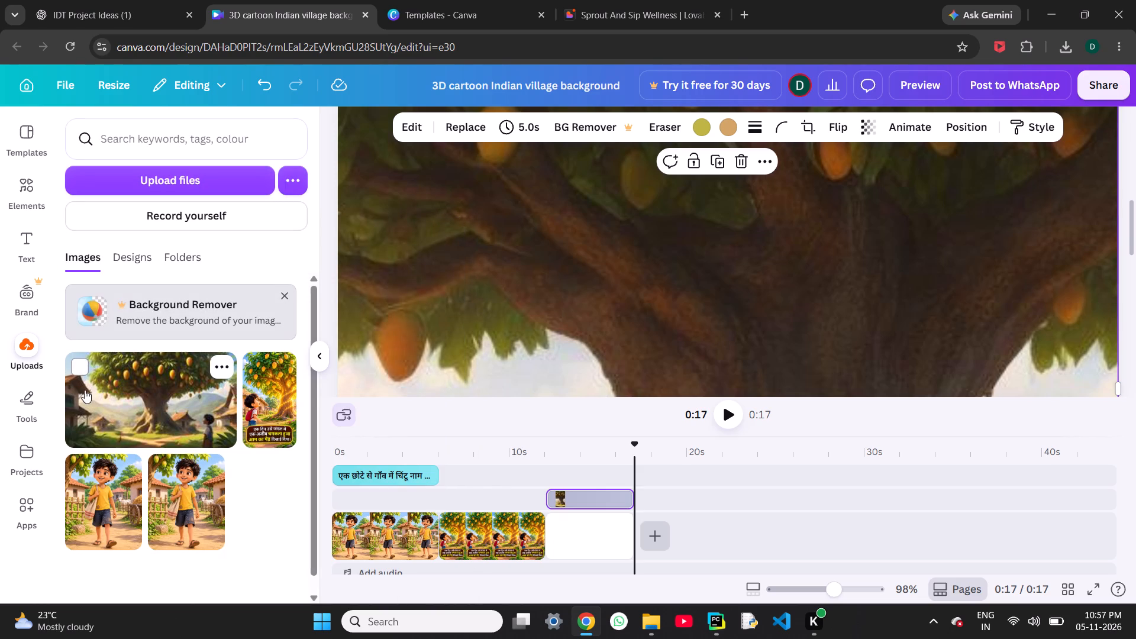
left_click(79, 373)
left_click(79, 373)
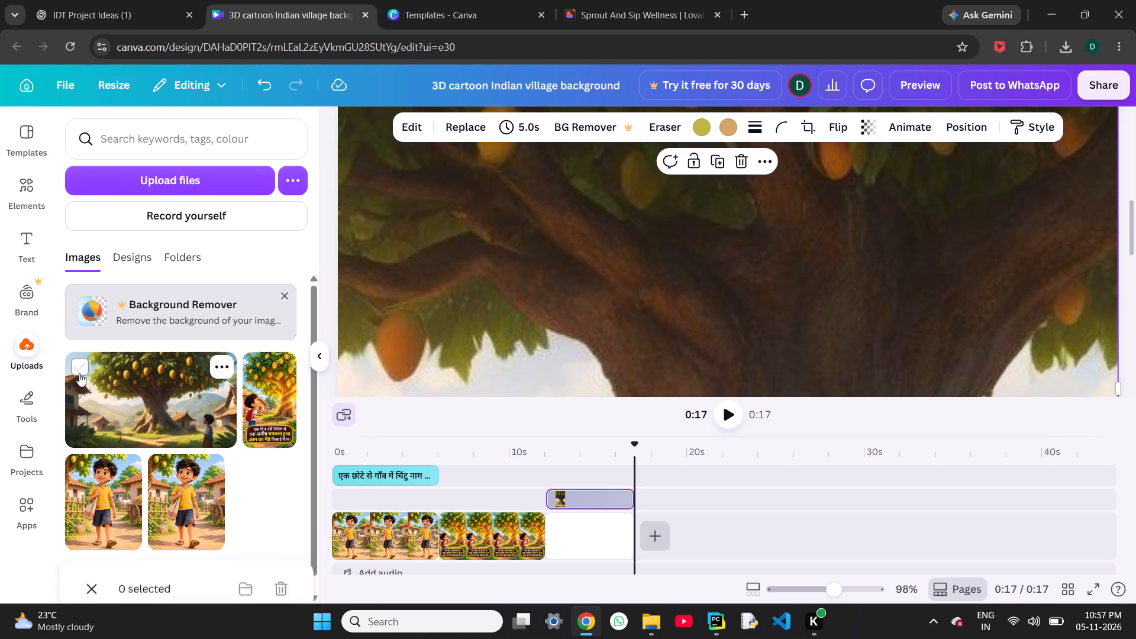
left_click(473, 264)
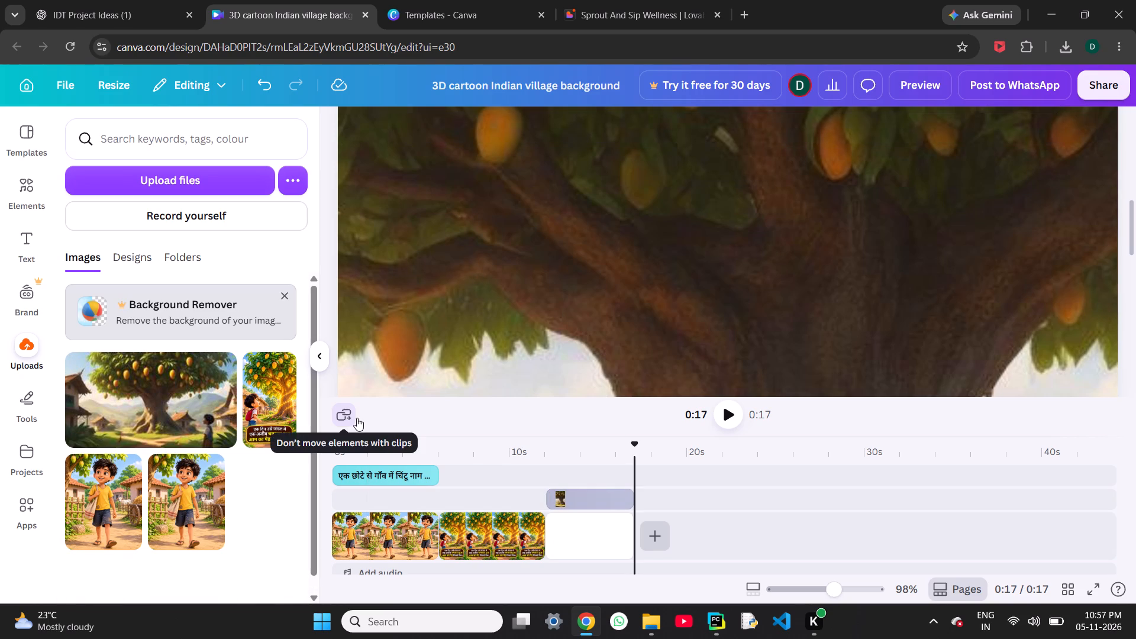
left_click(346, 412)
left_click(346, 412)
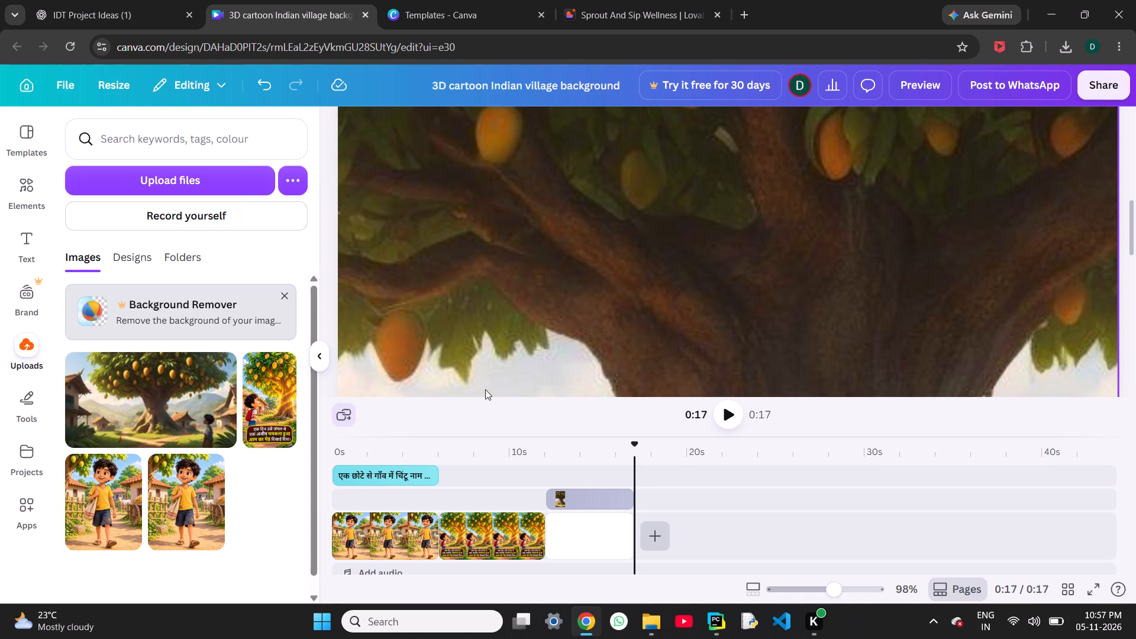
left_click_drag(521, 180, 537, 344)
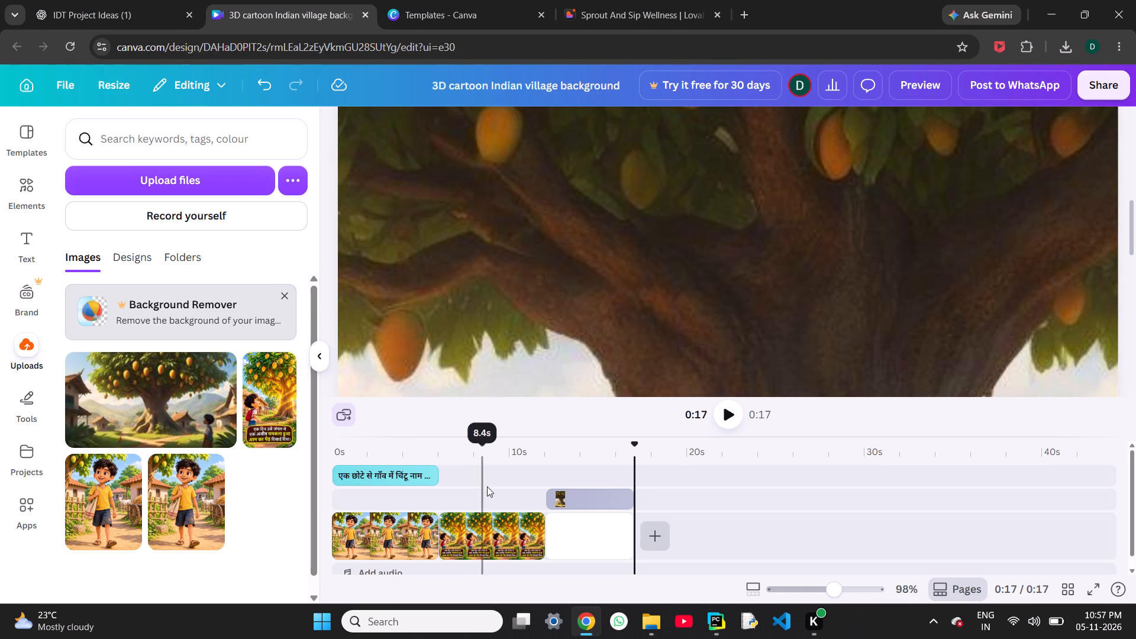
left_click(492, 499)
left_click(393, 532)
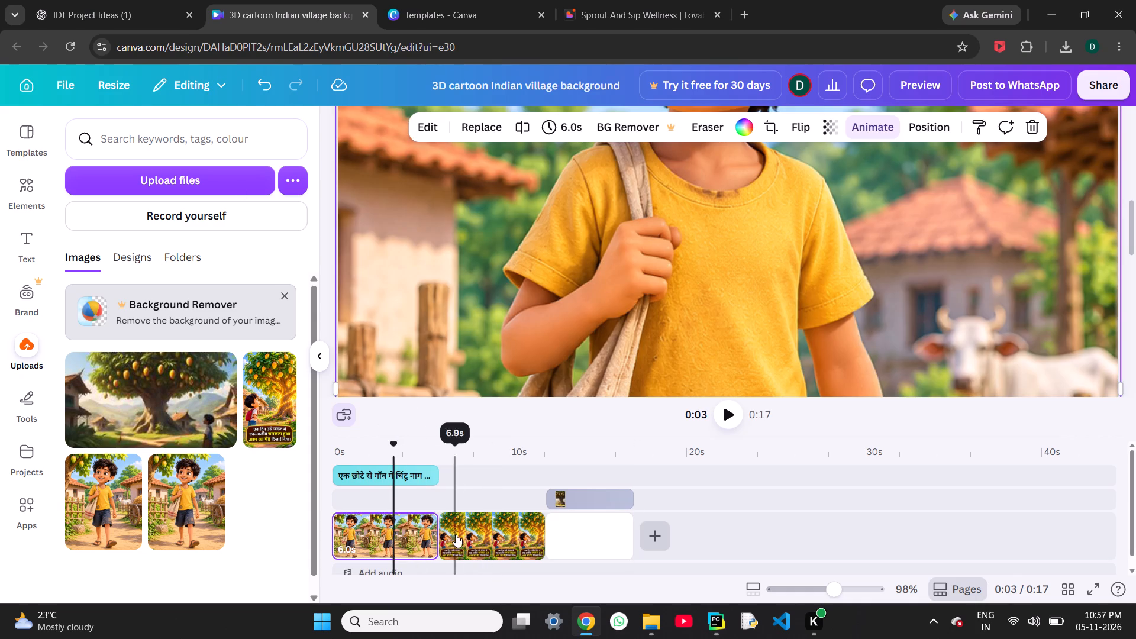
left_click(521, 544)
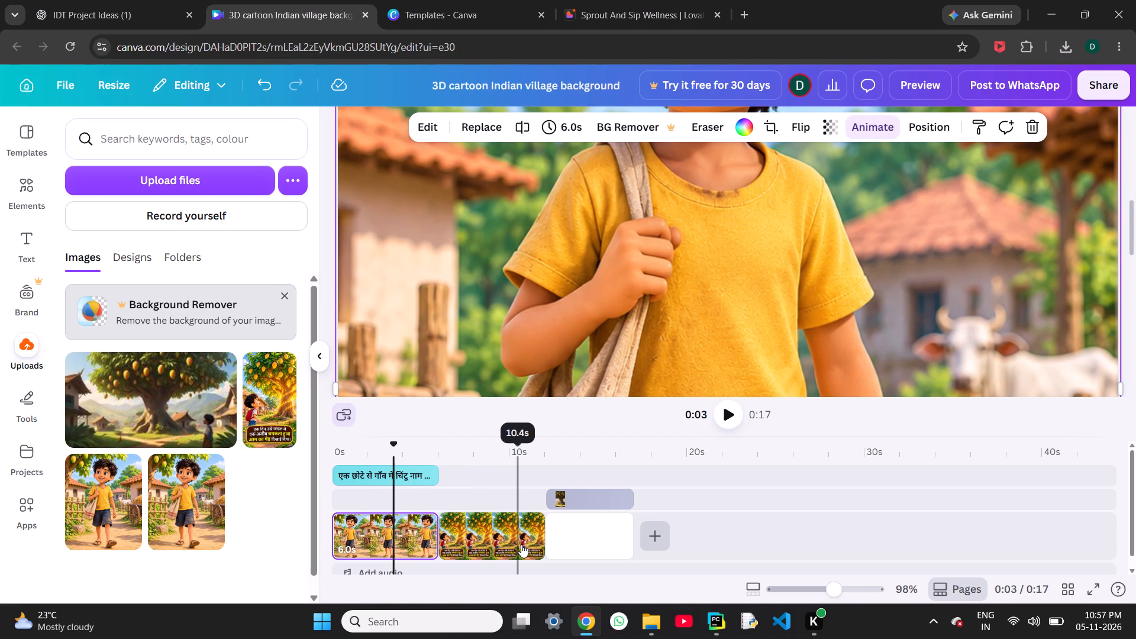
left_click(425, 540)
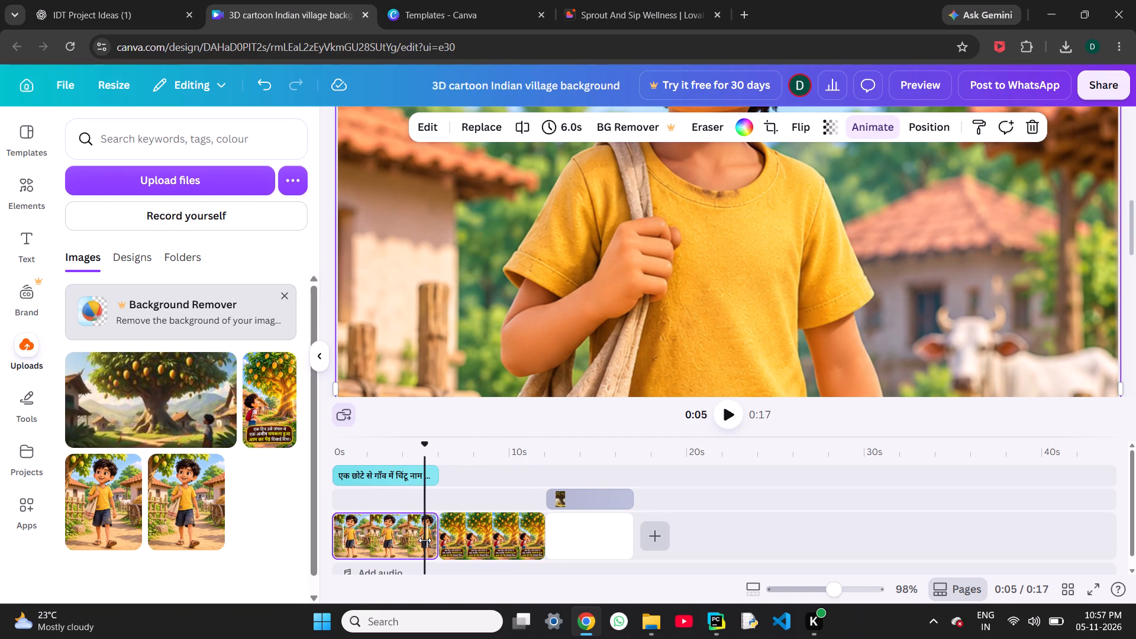
Undo the recent timeline edits back to the village boy clip followed by a blank page.
key("ctrl+z")
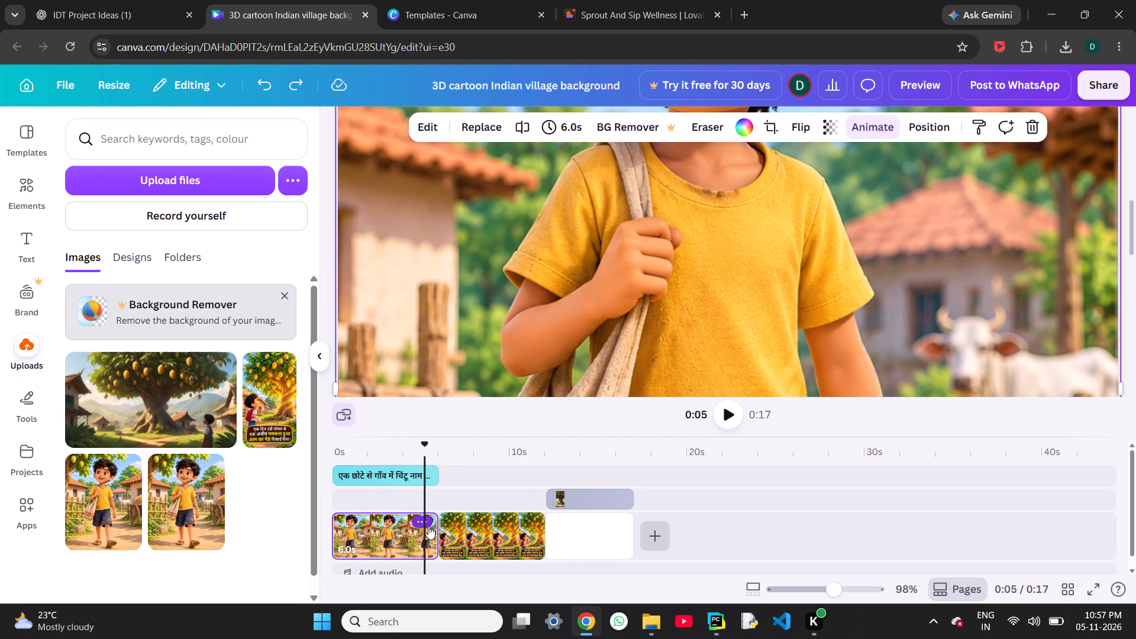
key("ctrl+z")
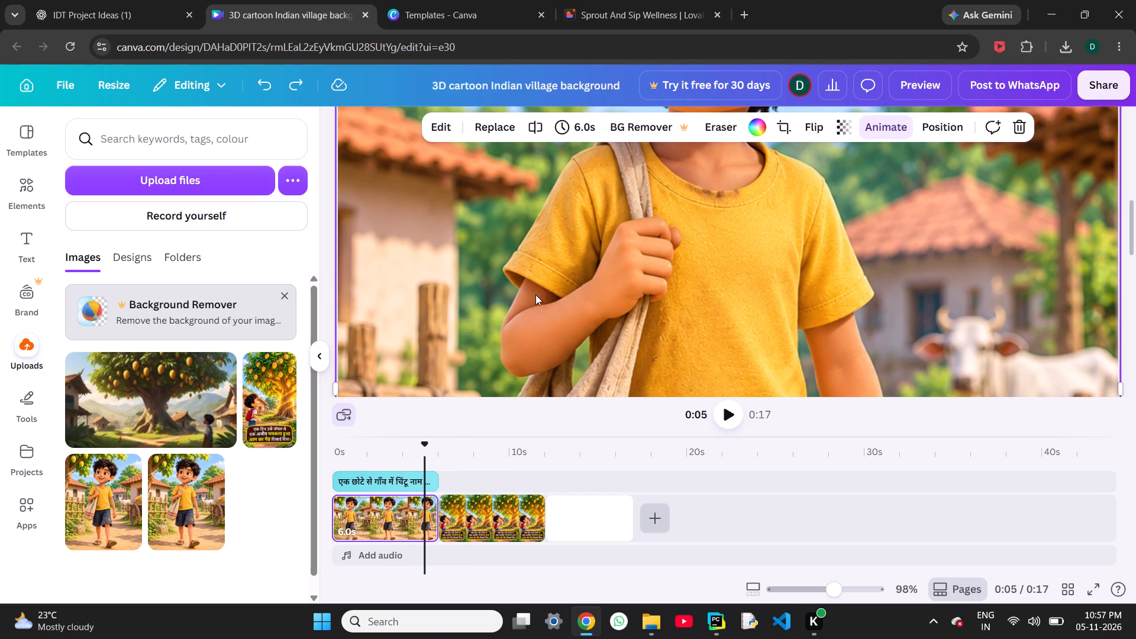
key("ctrl+z")
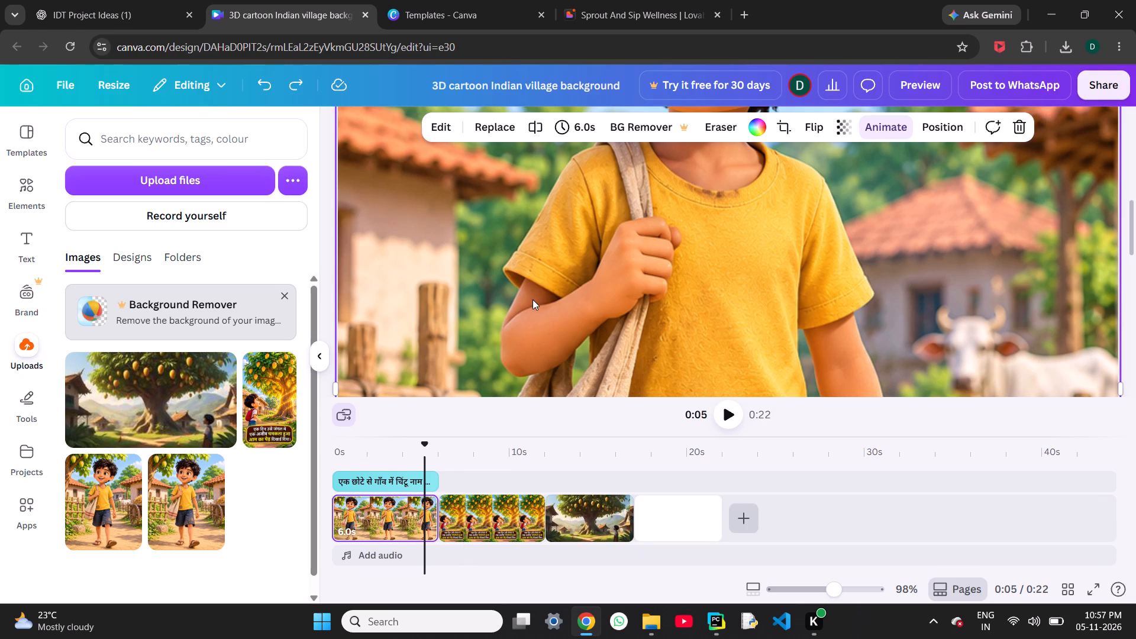
key("ctrl+z")
key("ctrl+z")
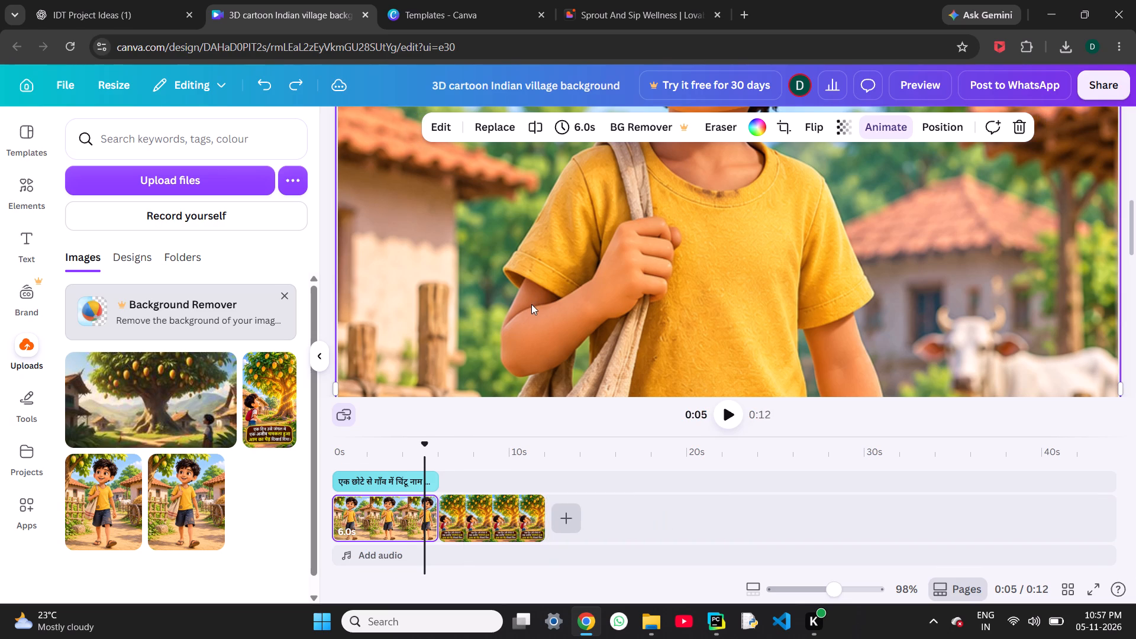
key("ctrl+z")
key("ctrl+z")
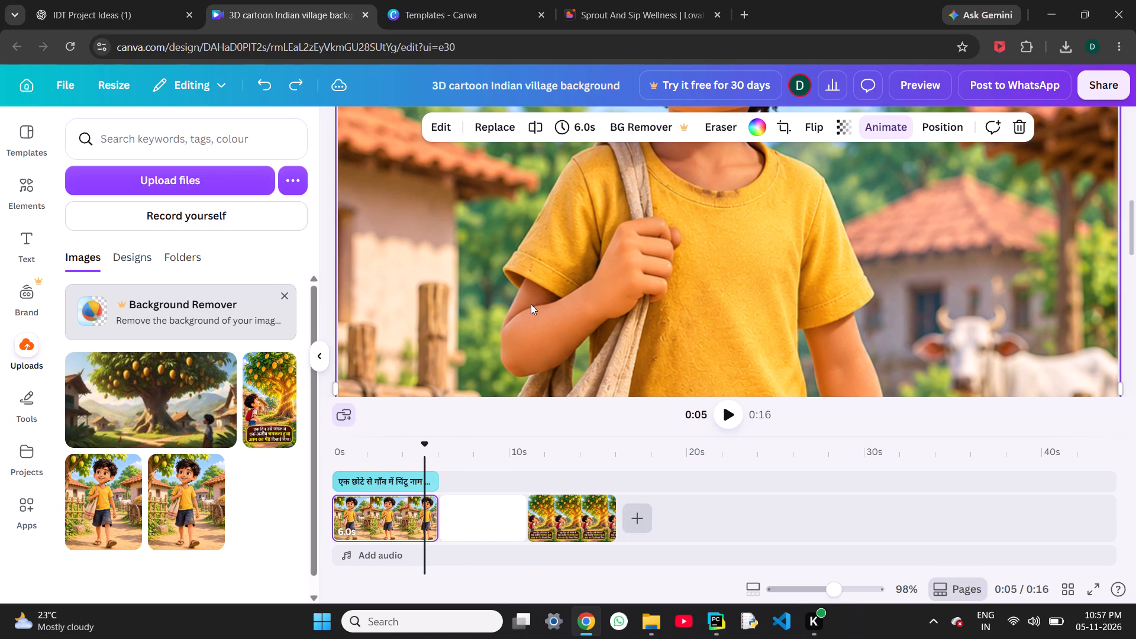
key("ctrl+z")
left_click(605, 312)
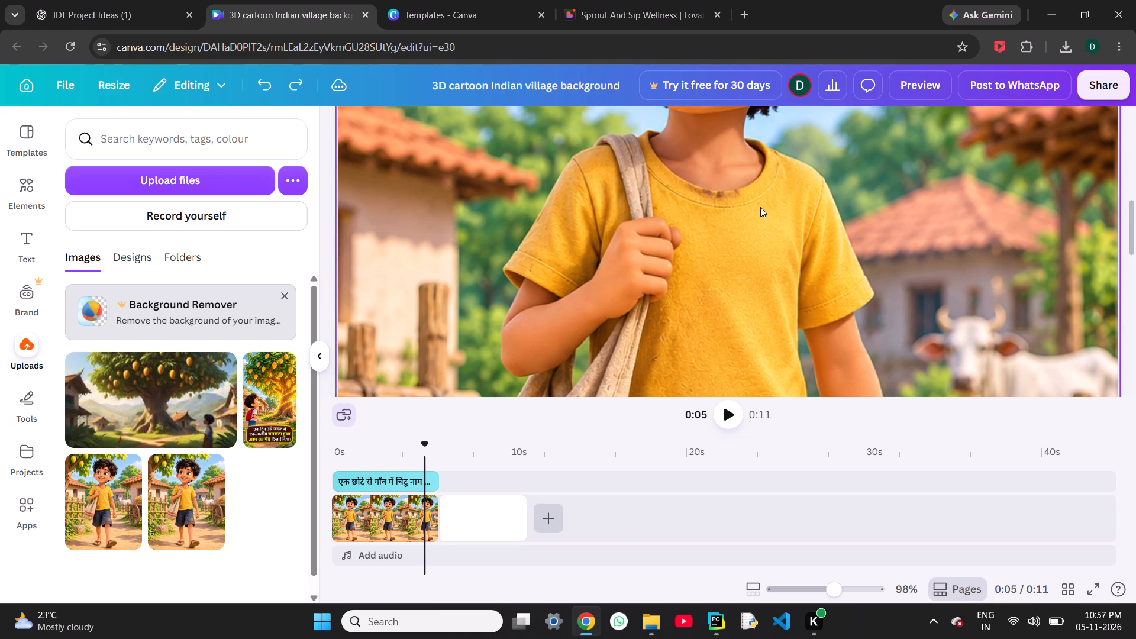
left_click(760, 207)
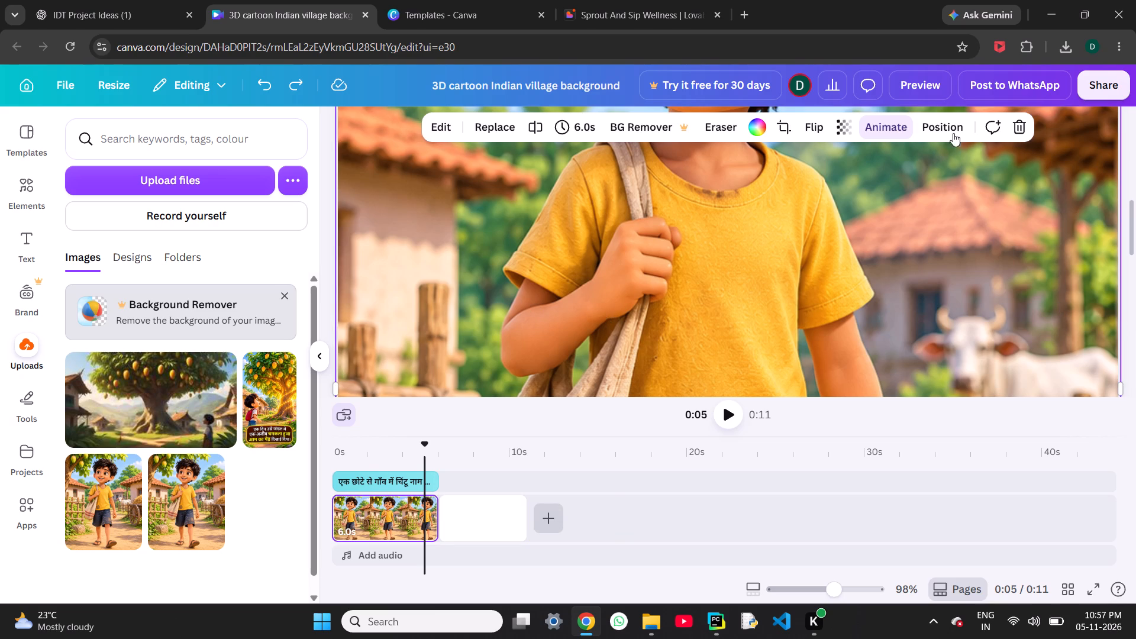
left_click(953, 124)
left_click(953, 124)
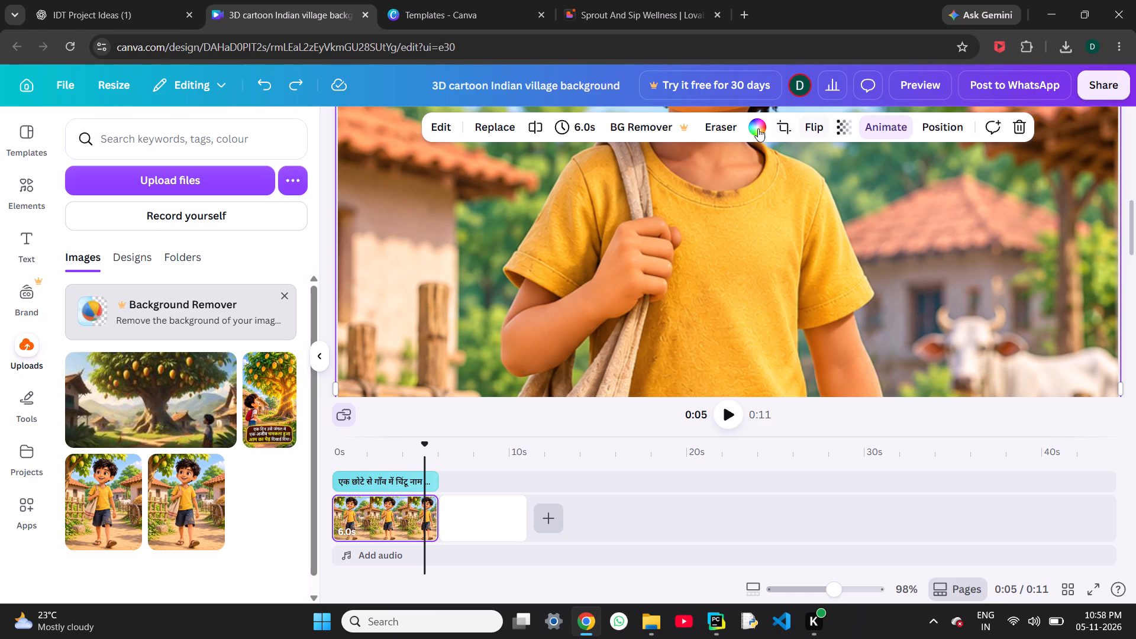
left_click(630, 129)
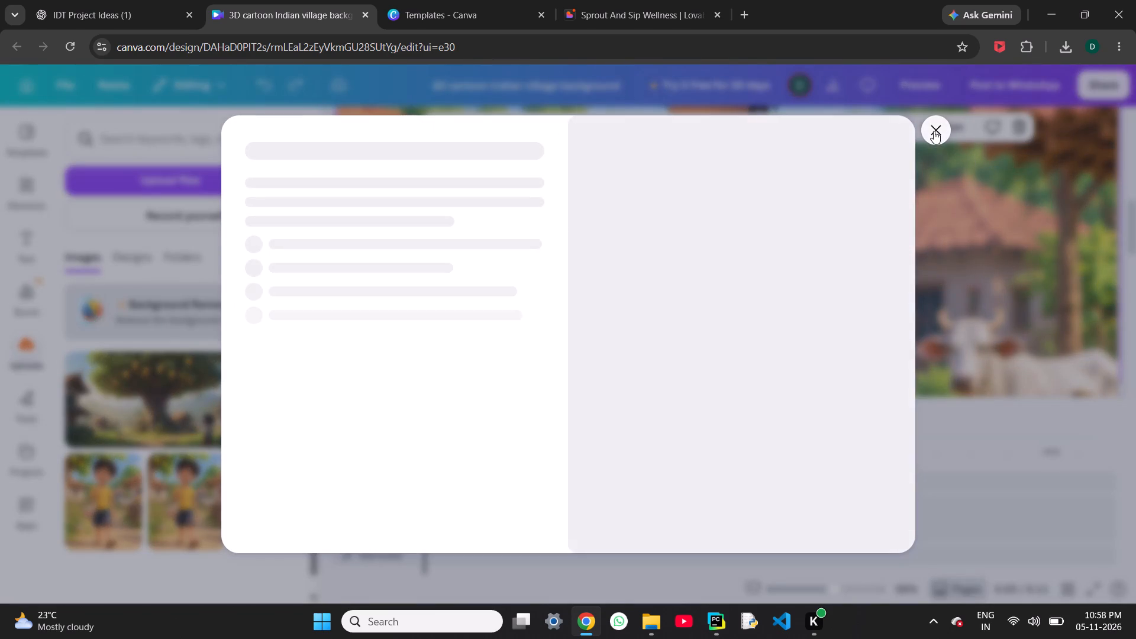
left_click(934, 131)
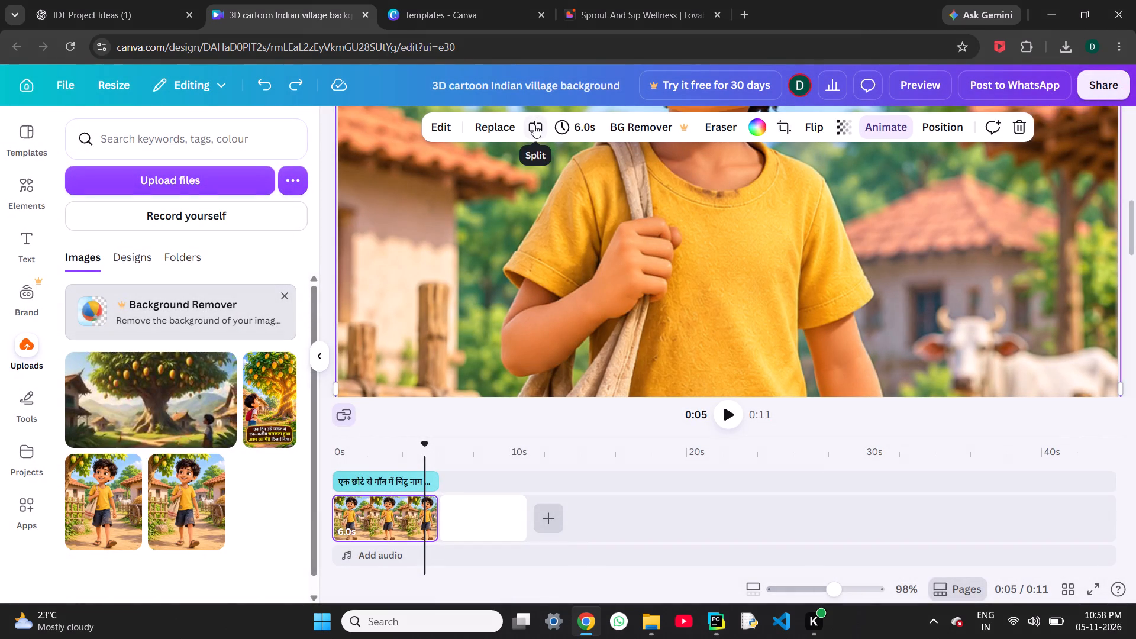
Split the village boy clip at the 0:05 playhead position and select its short end segment.
left_click(534, 125)
left_click(572, 120)
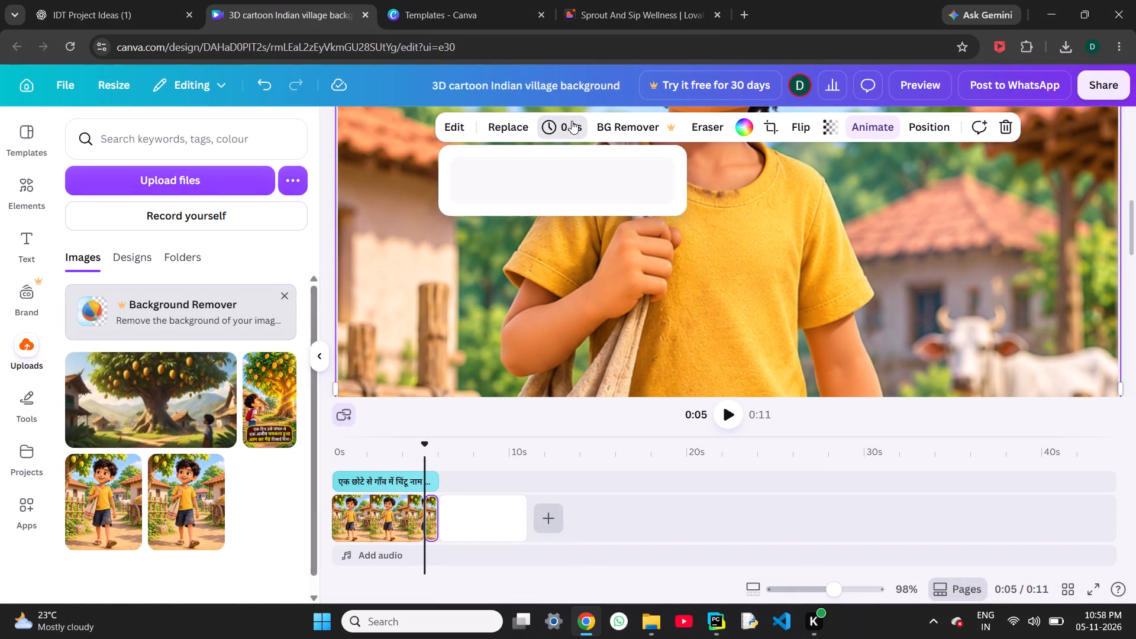
left_click(525, 279)
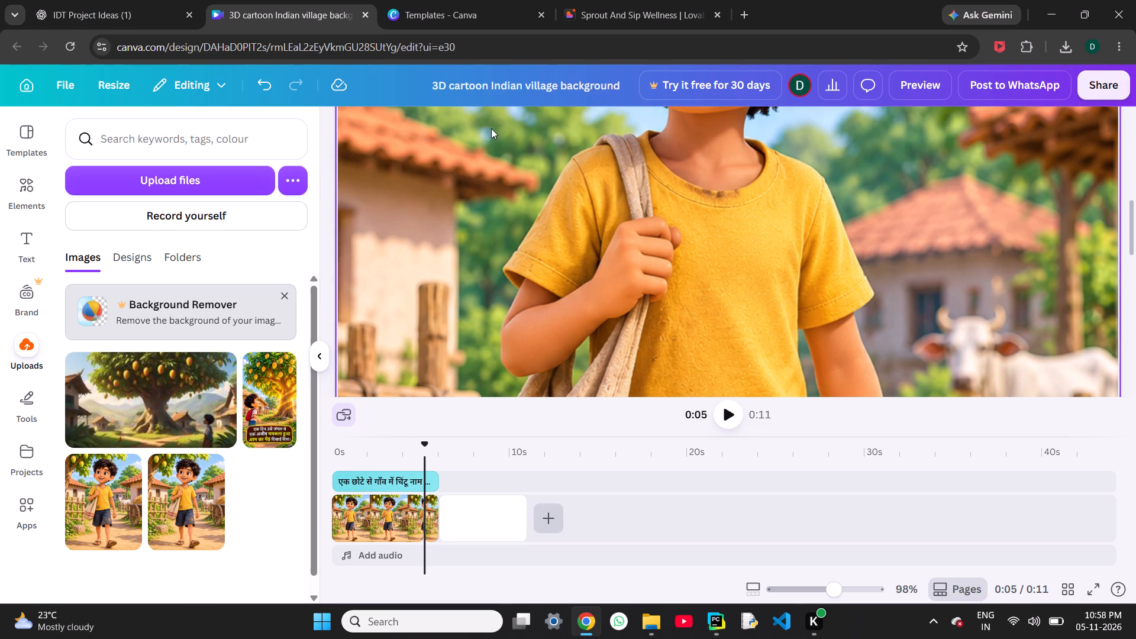
left_click(647, 231)
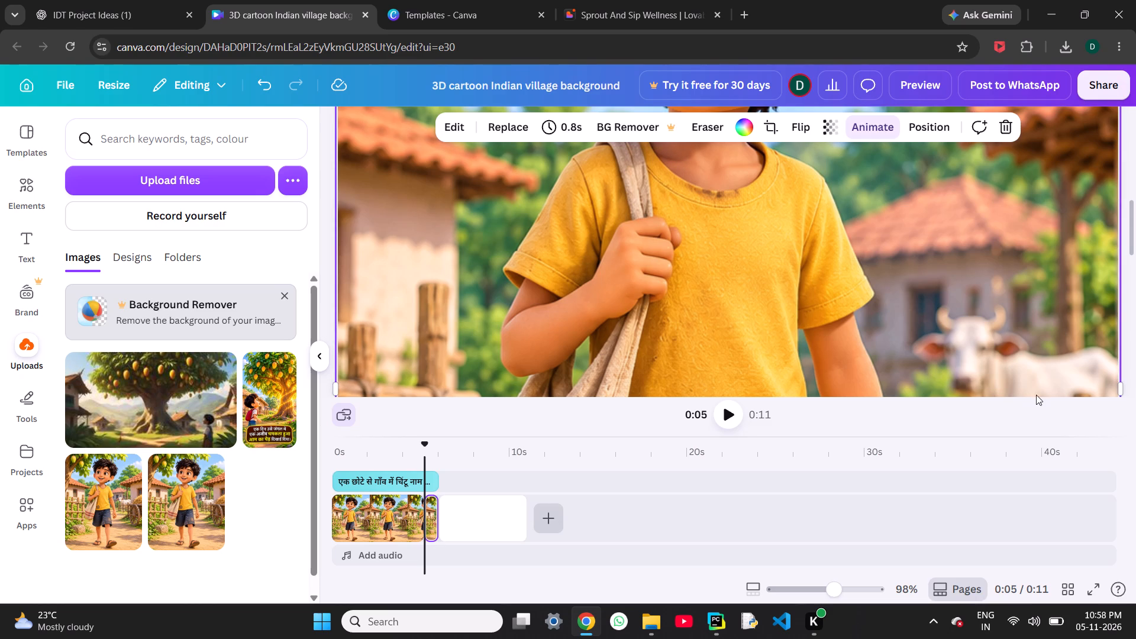
Preview the video in full screen and return to the editor.
left_click(1086, 591)
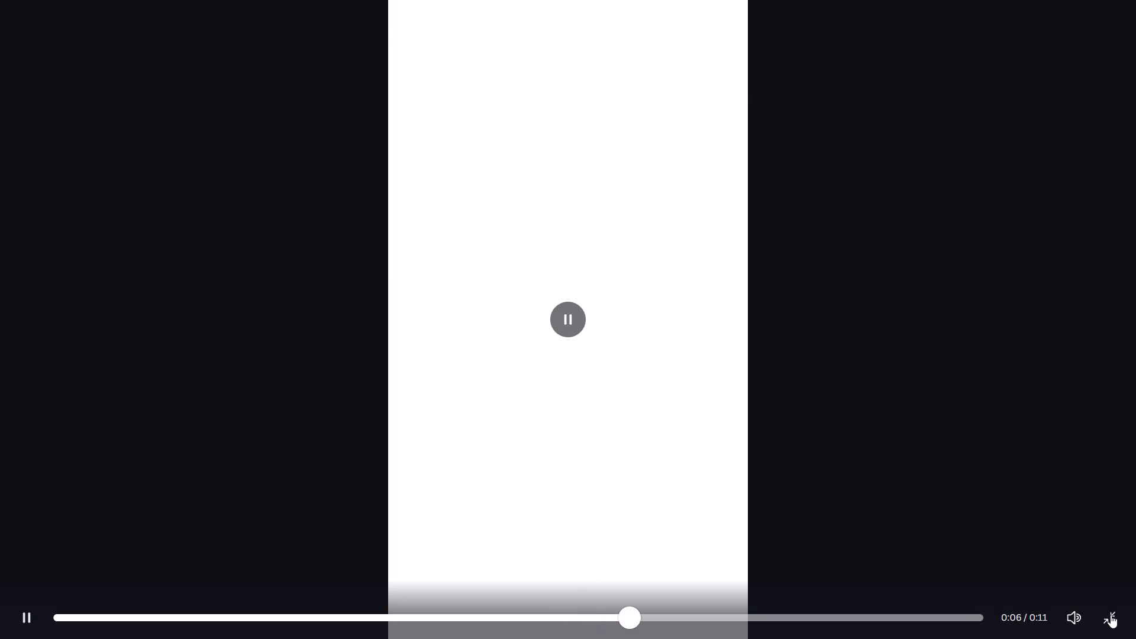
left_click(1111, 615)
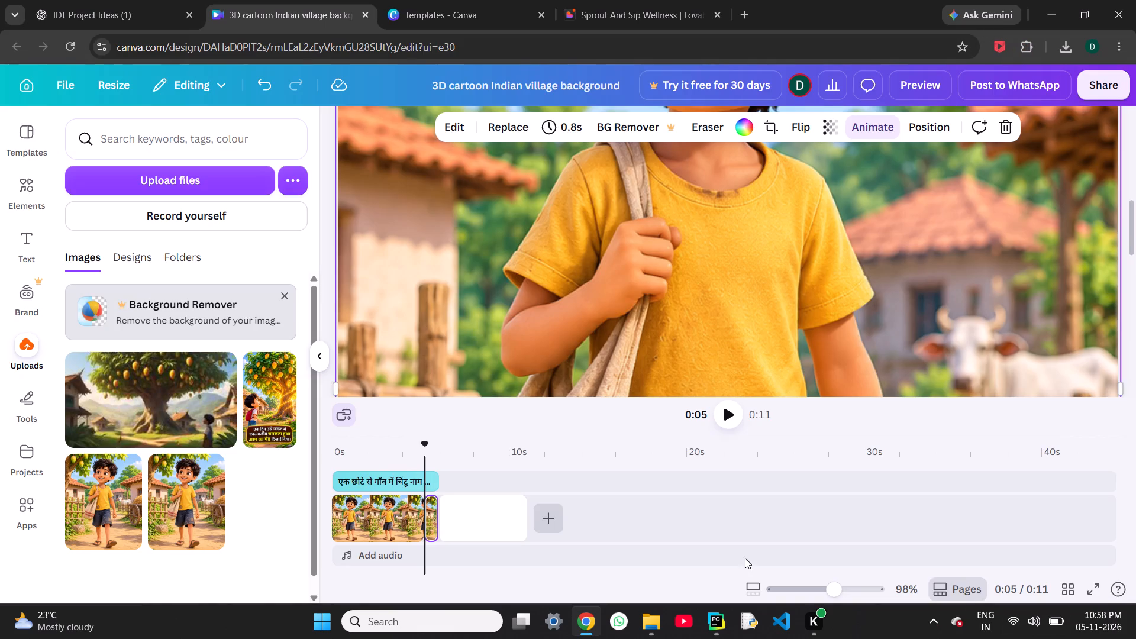
Add the uploaded mango tree image as a clip after the village boy segments and delete the leftover blank page.
left_click(482, 518)
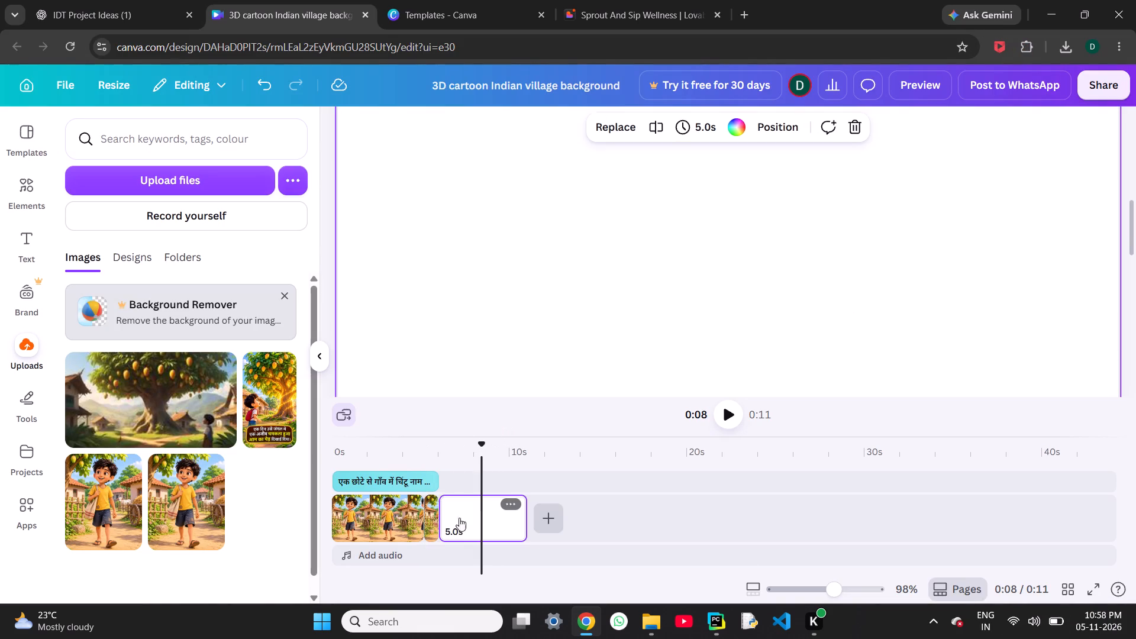
left_click(189, 424)
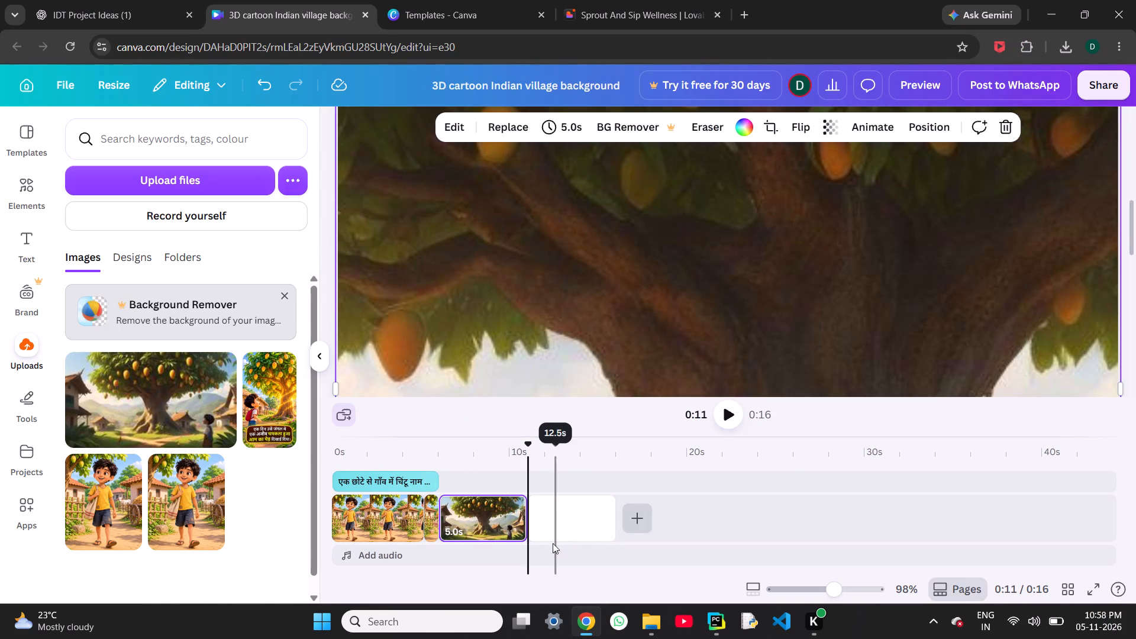
right_click(566, 515)
left_click(601, 357)
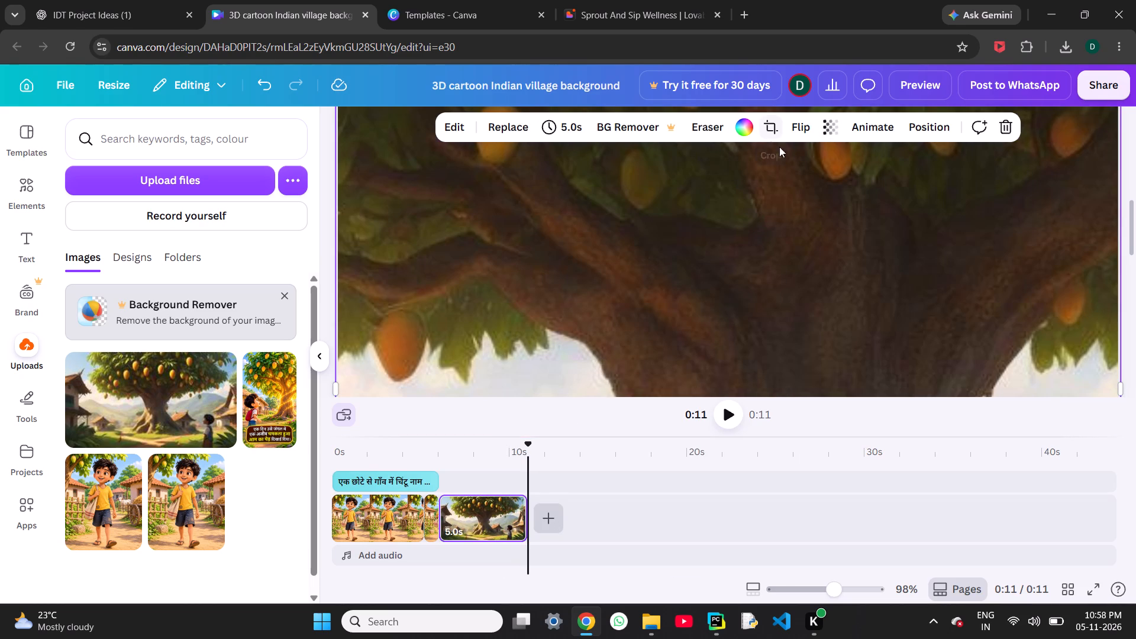
Play back the timeline with the whole vertical page in view to check the village boy and mango tree scenes.
left_click(1064, 592)
left_click(1064, 592)
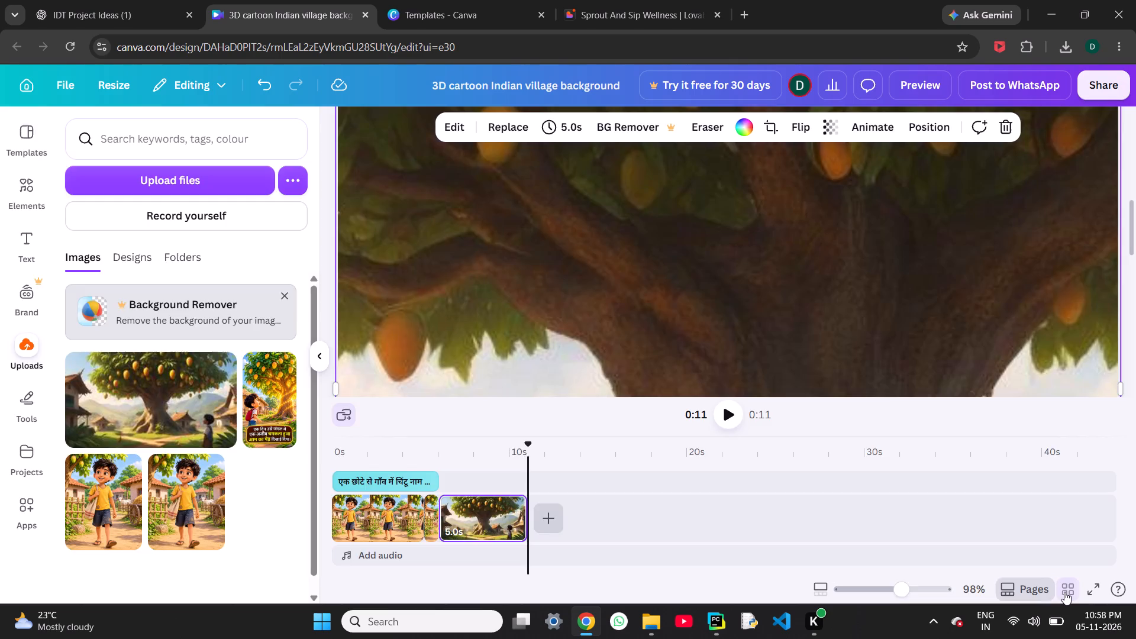
left_click(1064, 592)
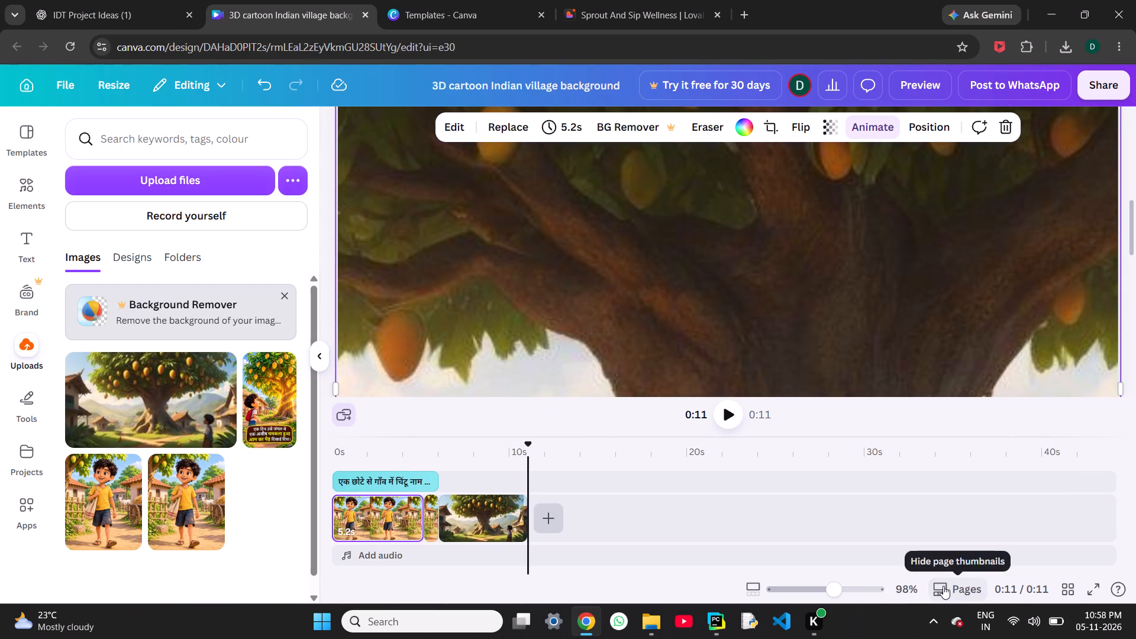
left_click_drag(828, 590, 801, 592)
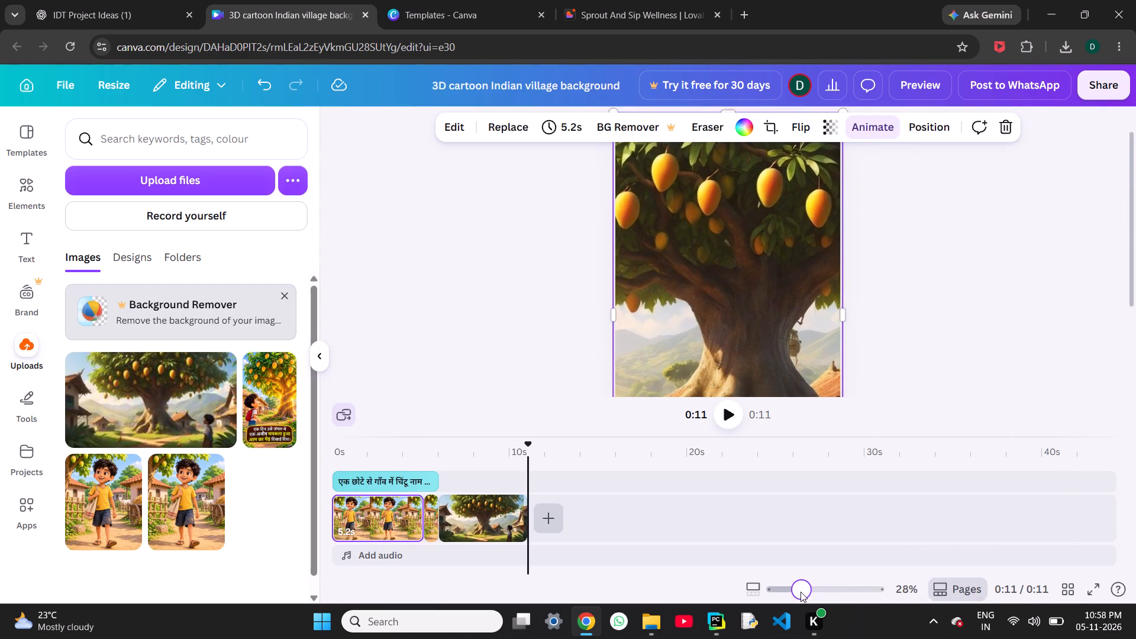
left_click_drag(801, 592, 789, 597)
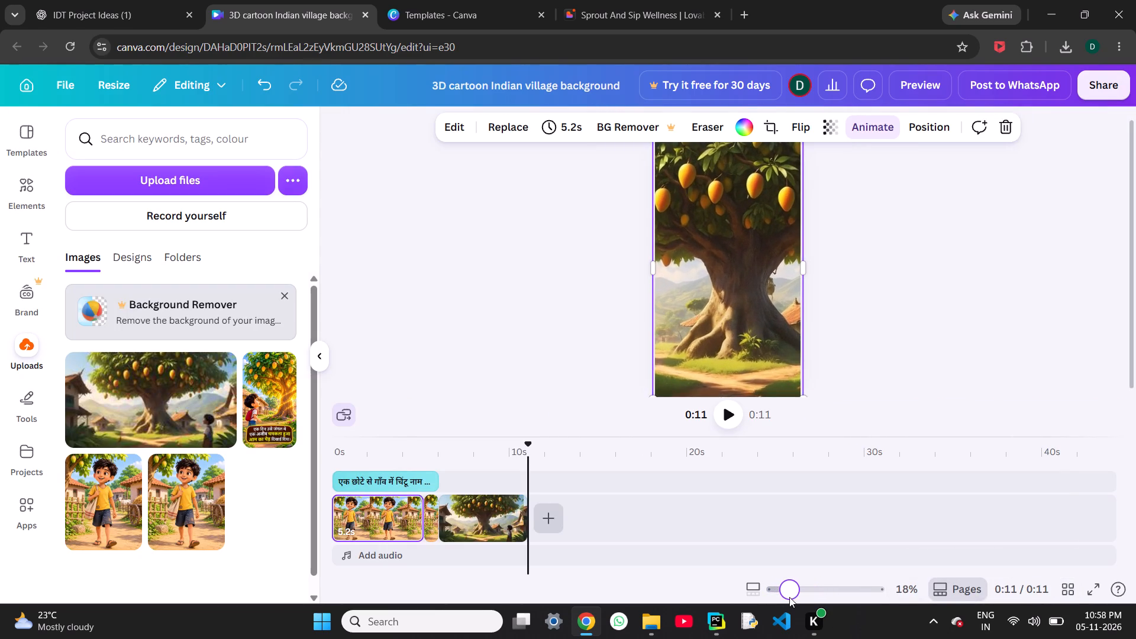
left_click_drag(789, 597, 785, 598)
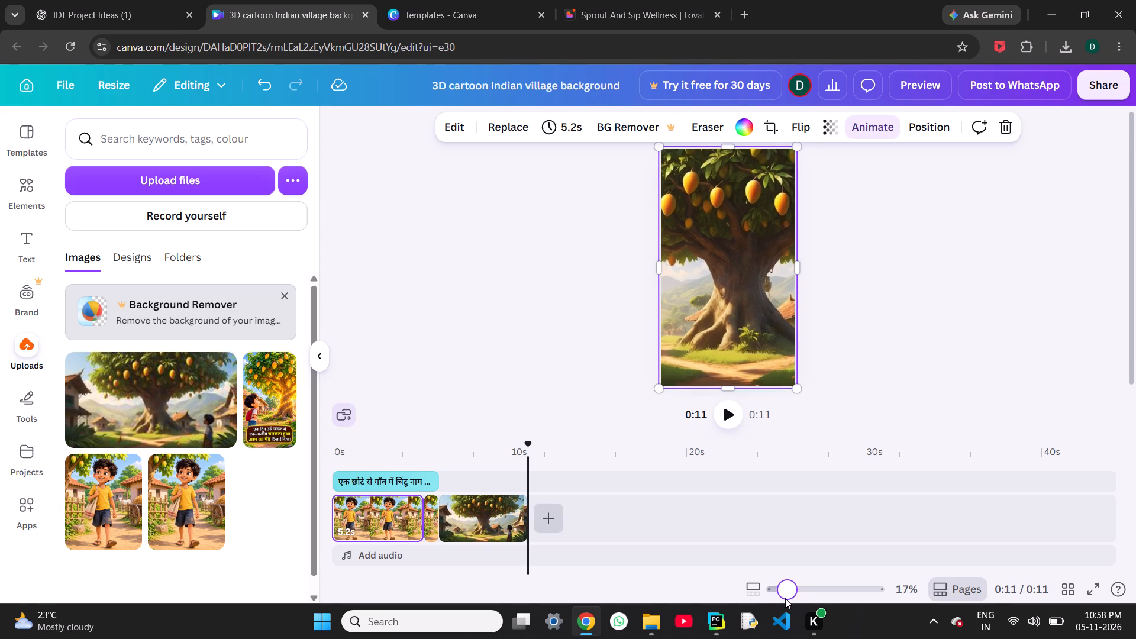
left_click_drag(785, 598, 787, 596)
left_click(1001, 296)
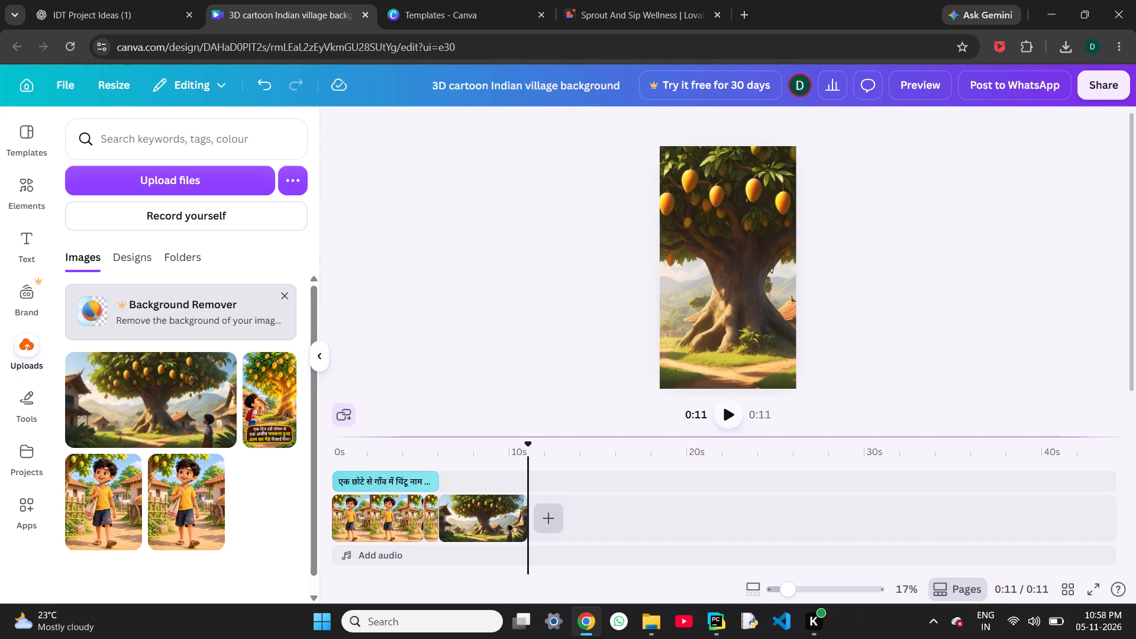
left_click(792, 590)
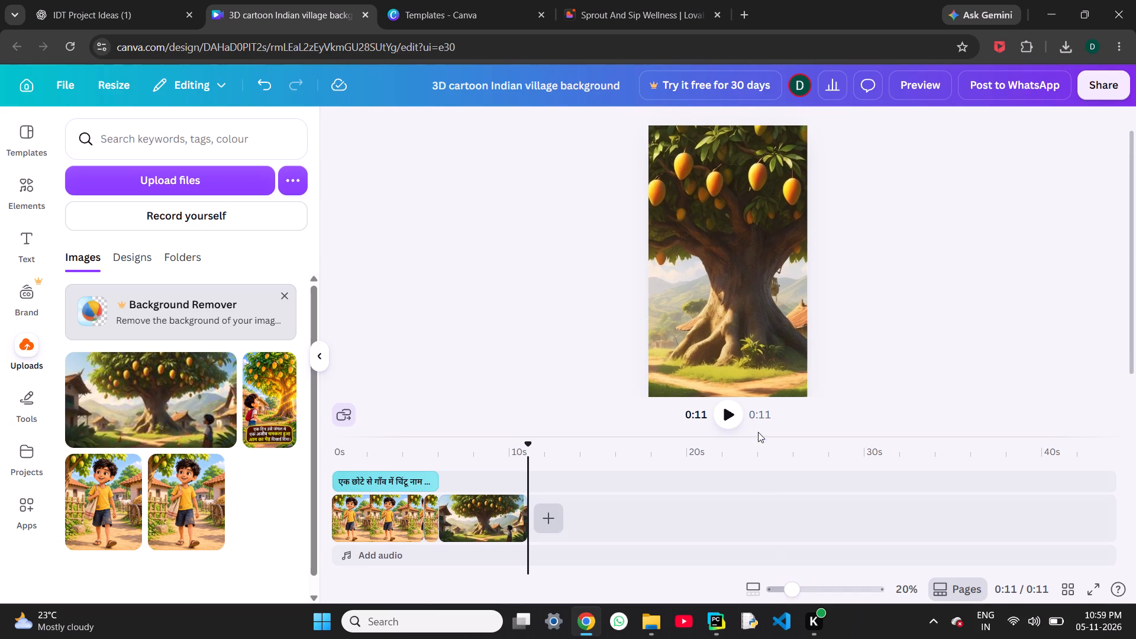
left_click(729, 416)
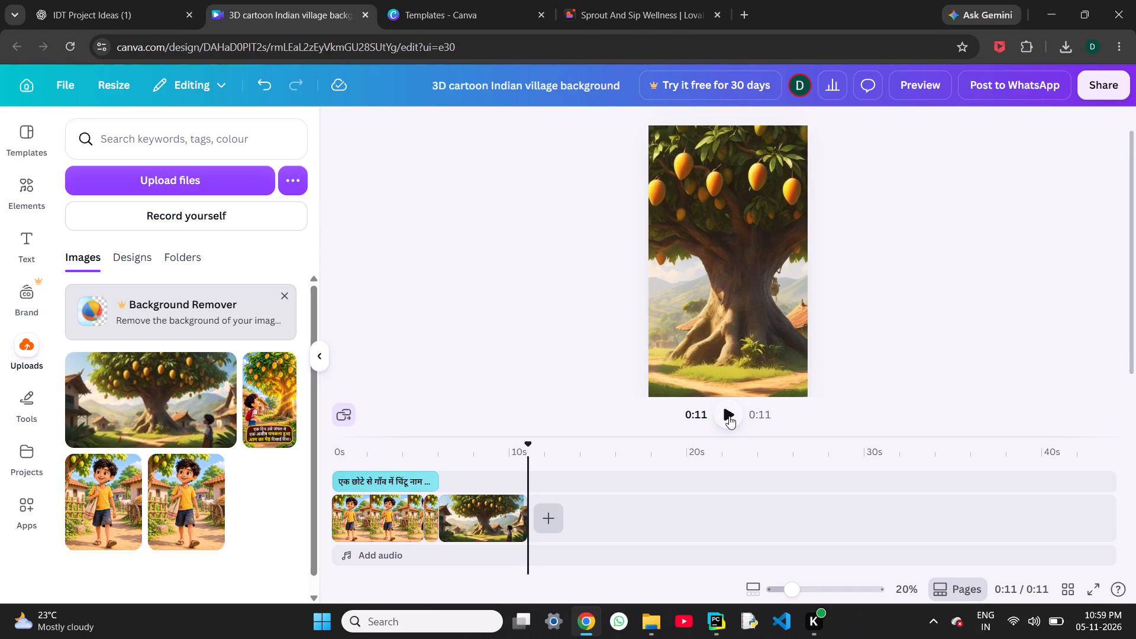
left_click(729, 416)
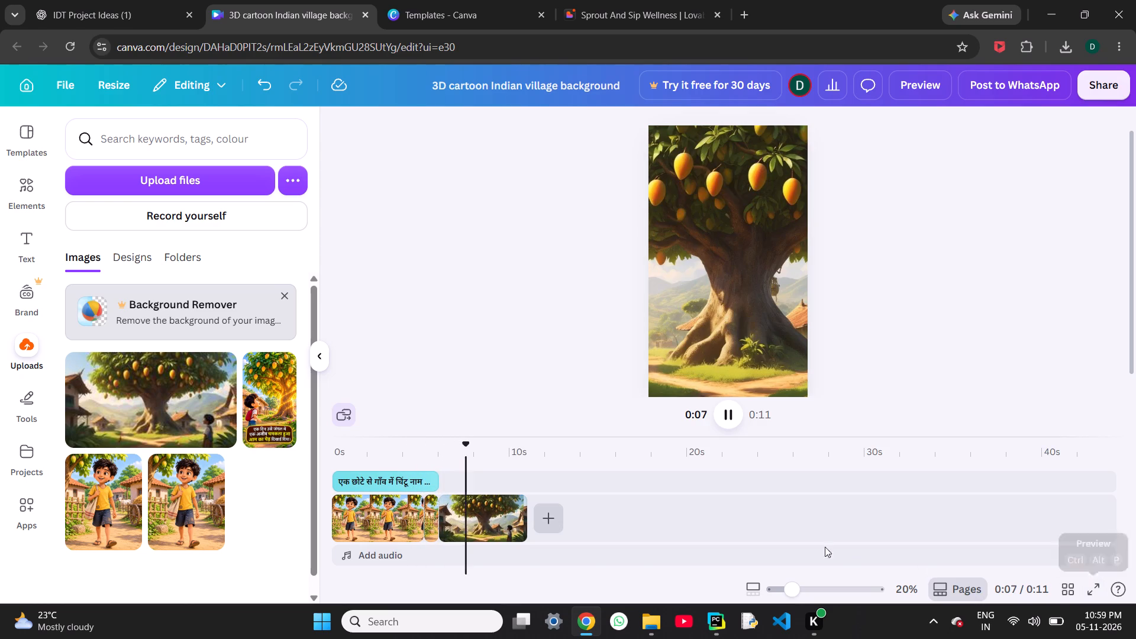
Insert the uploaded village boy image as a new clip before the mango tree scene and lengthen it to 6.0 seconds.
left_click(396, 515)
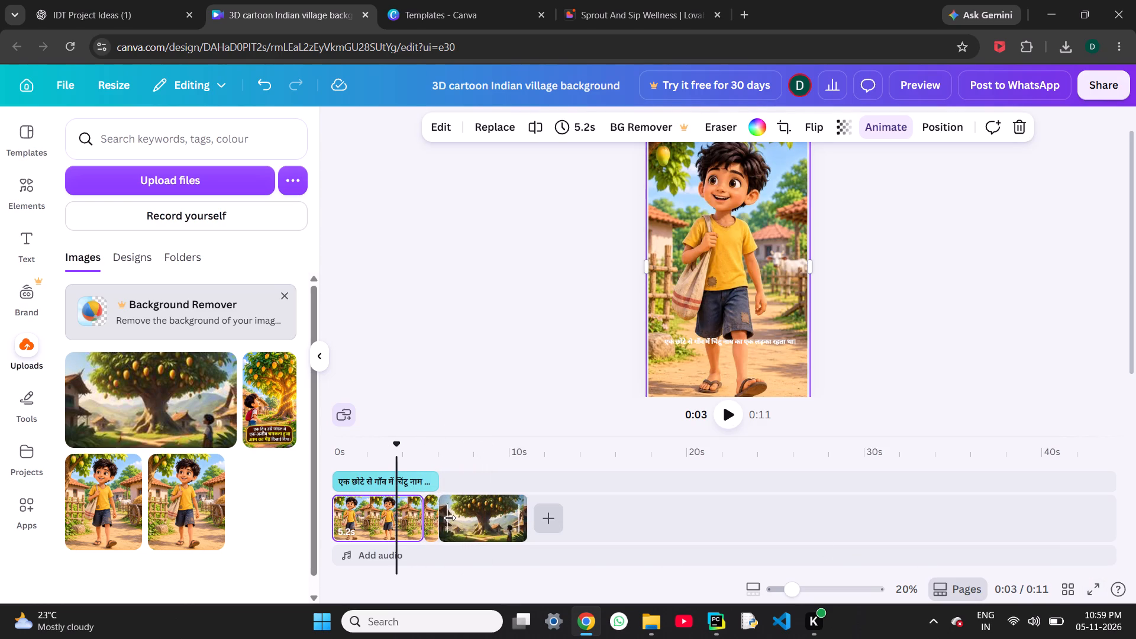
left_click(434, 515)
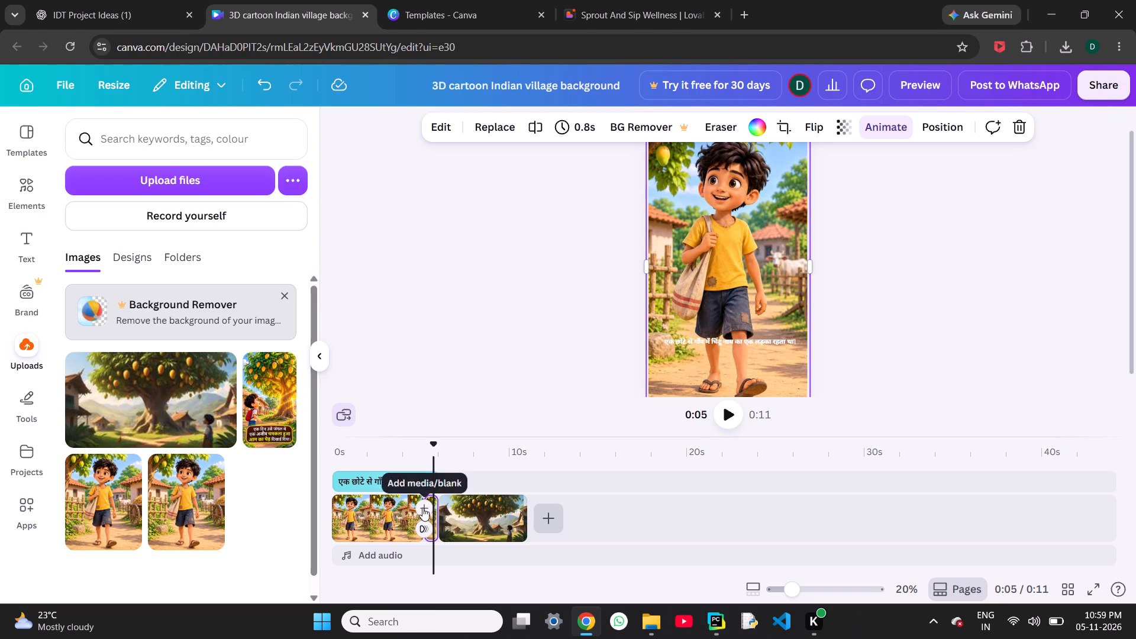
left_click(422, 508)
left_click(478, 305)
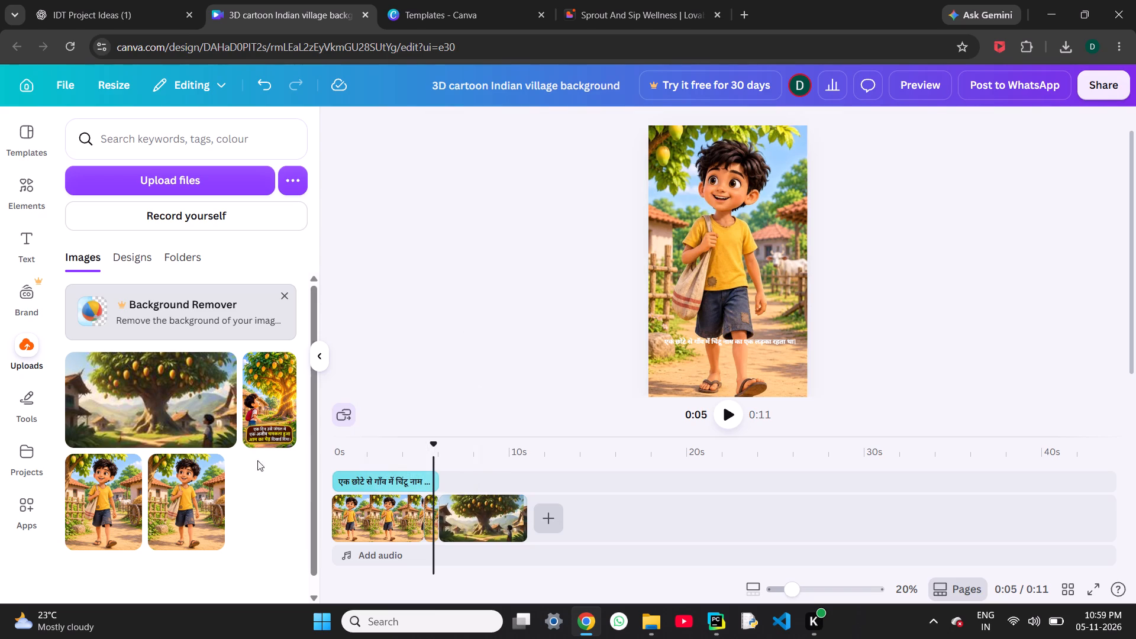
left_click(190, 491)
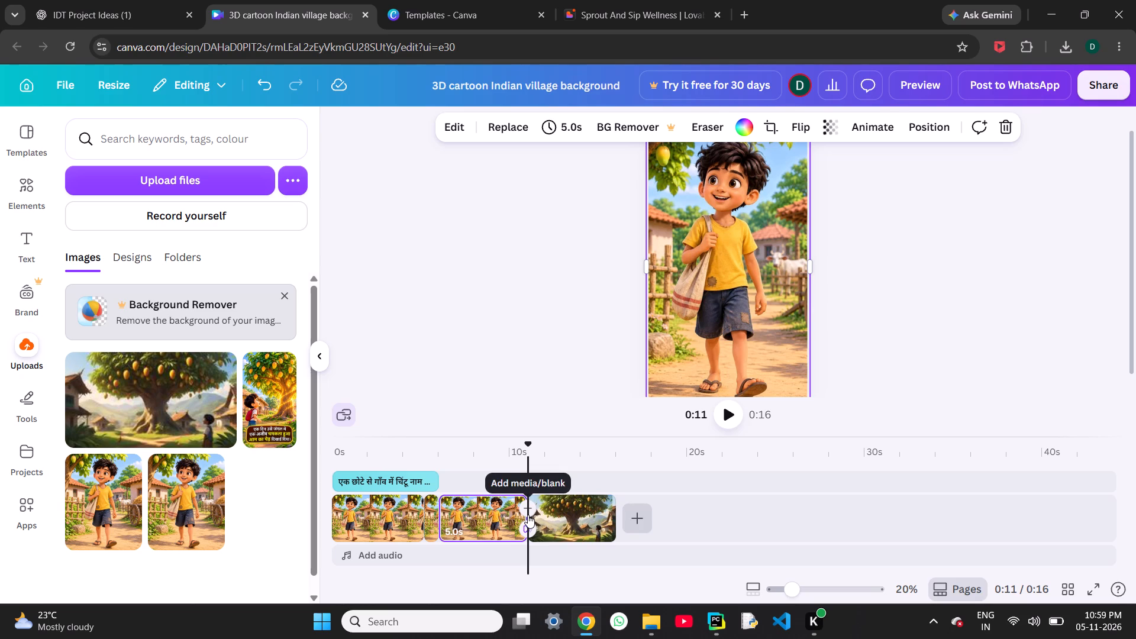
left_click_drag(515, 517, 529, 515)
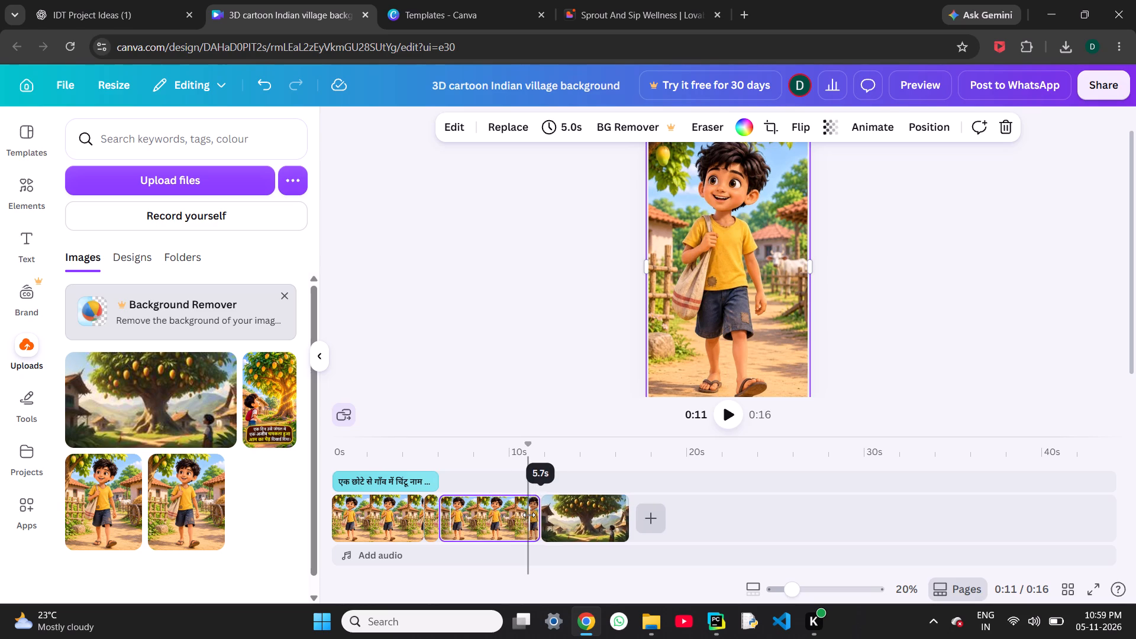
left_click_drag(529, 515, 533, 514)
Delete the two older split village boy segments at the start of the timeline, keeping the new 6.0-second clip.
right_click(374, 496)
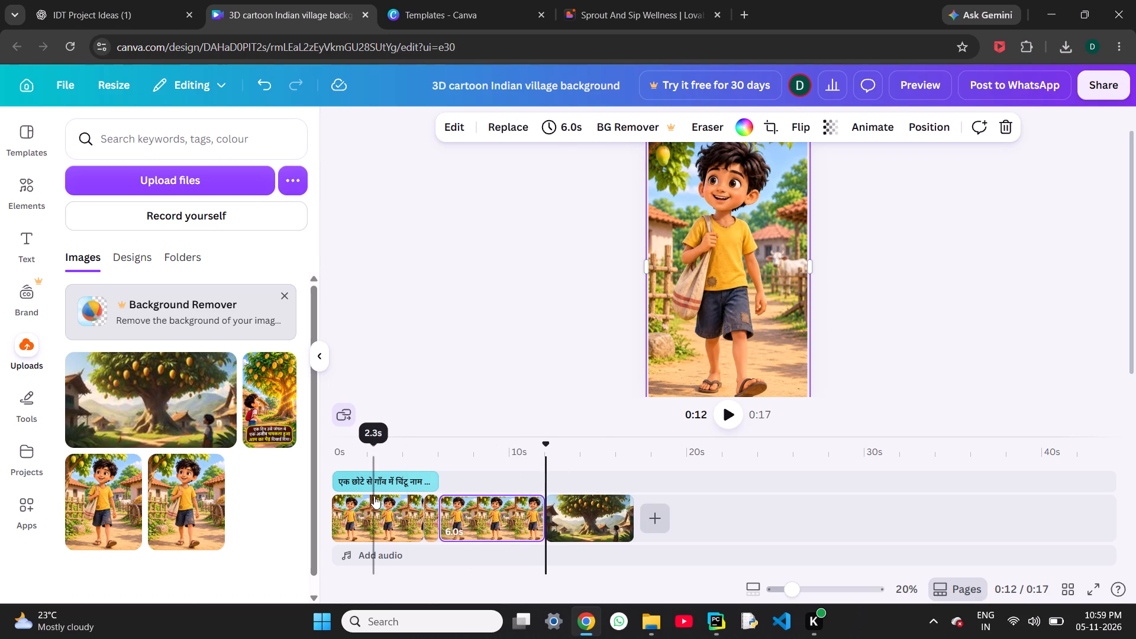
left_click(459, 209)
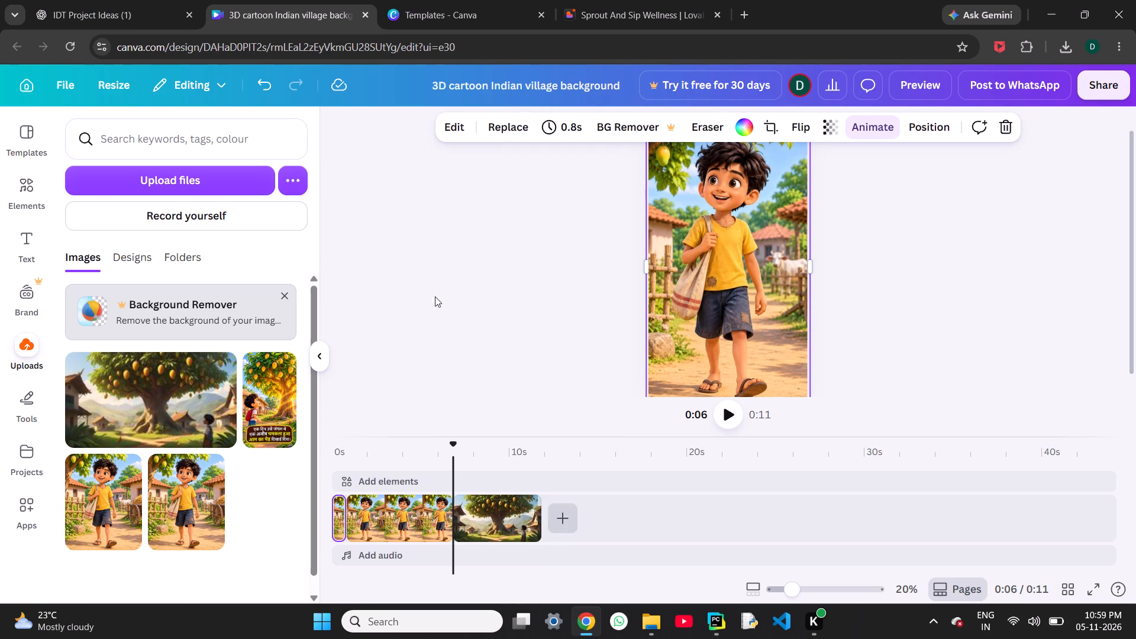
right_click(343, 514)
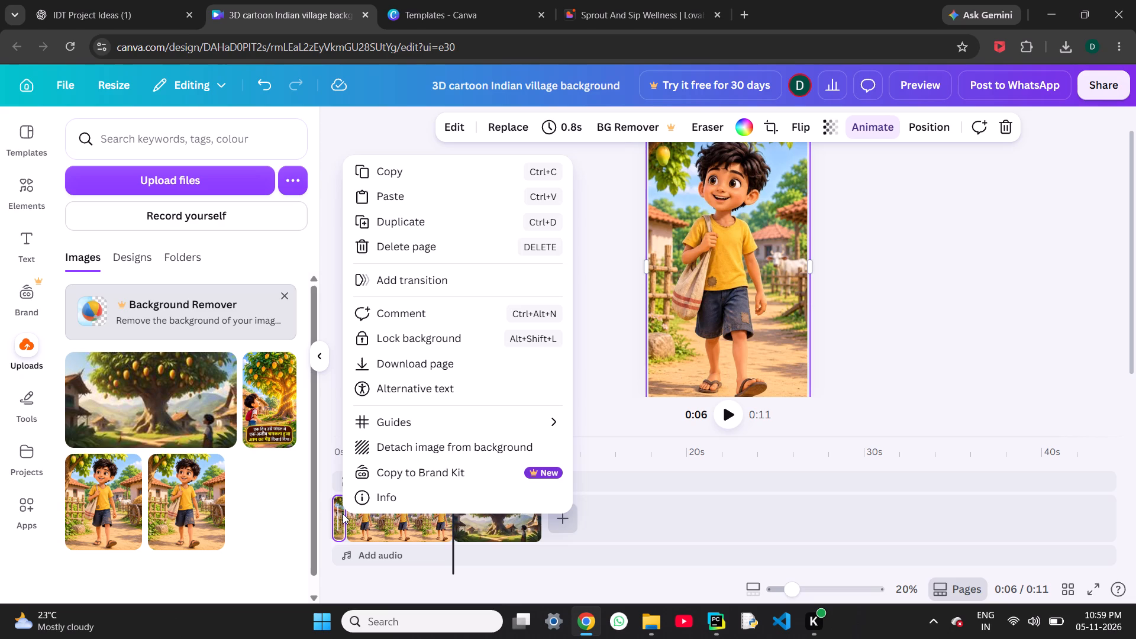
left_click(438, 252)
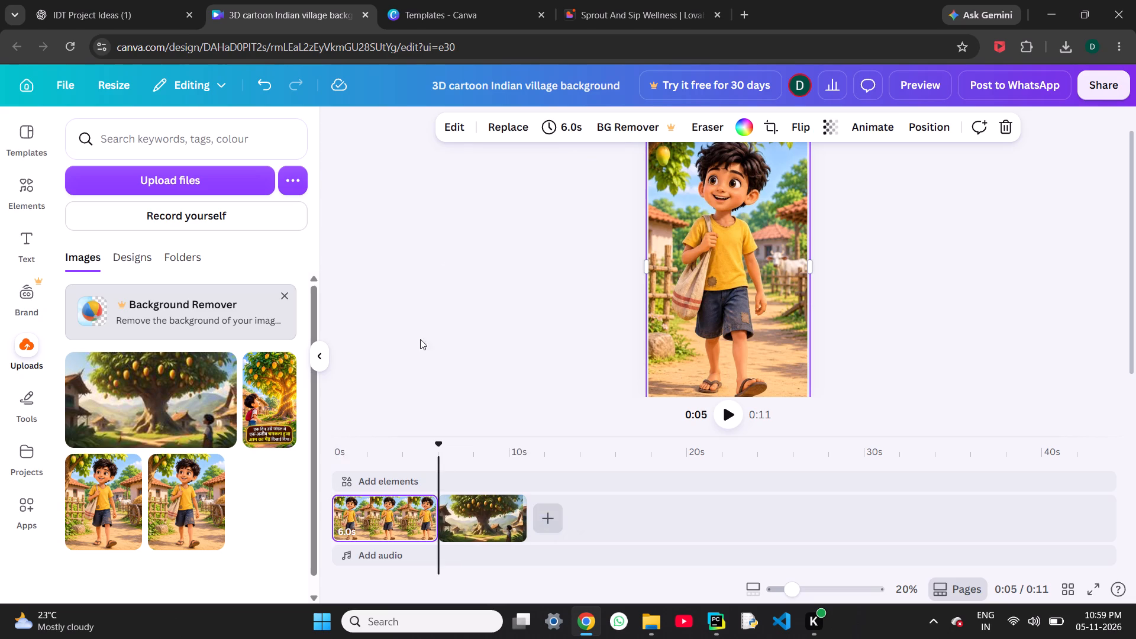
Apply the Shake Zoom animation to the village boy clip and play the video from the start to check it.
left_click(408, 511)
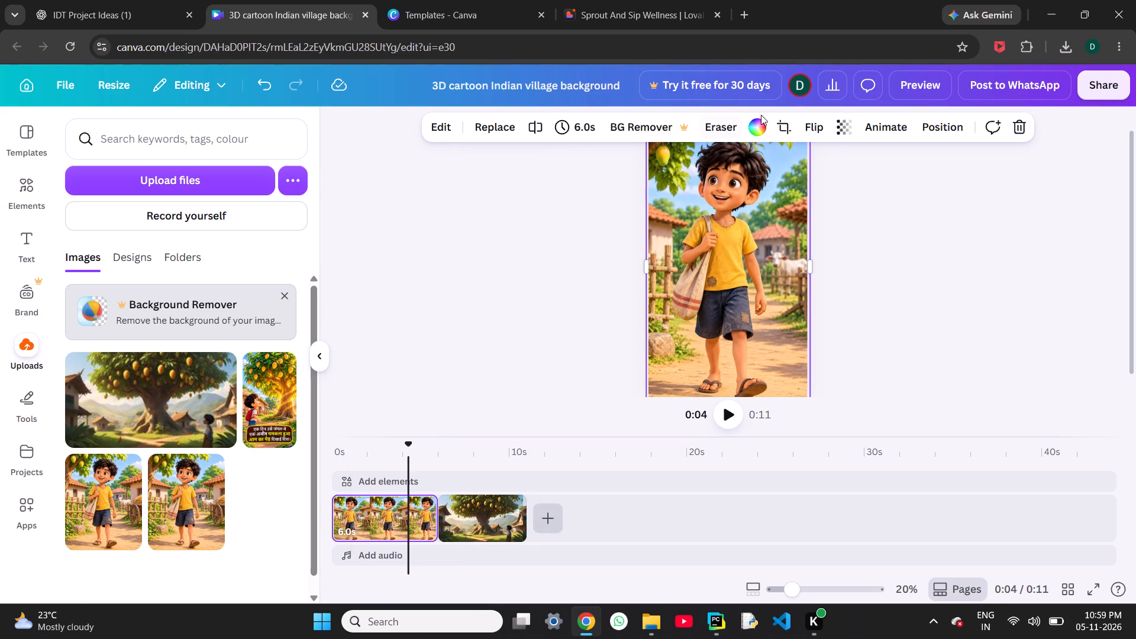
left_click(864, 122)
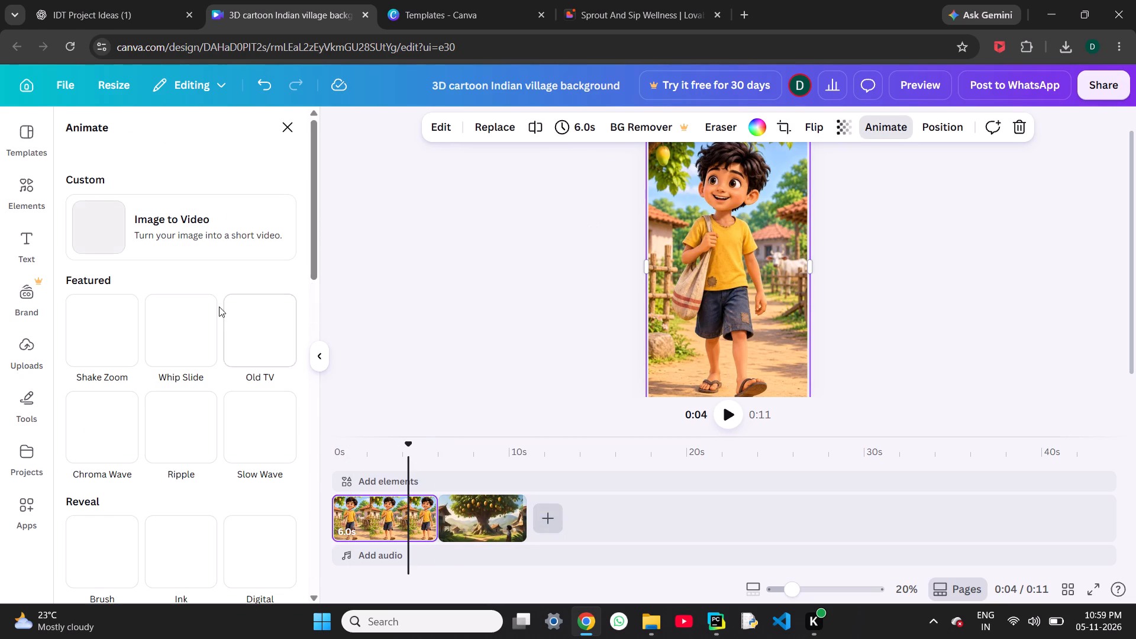
left_click(93, 344)
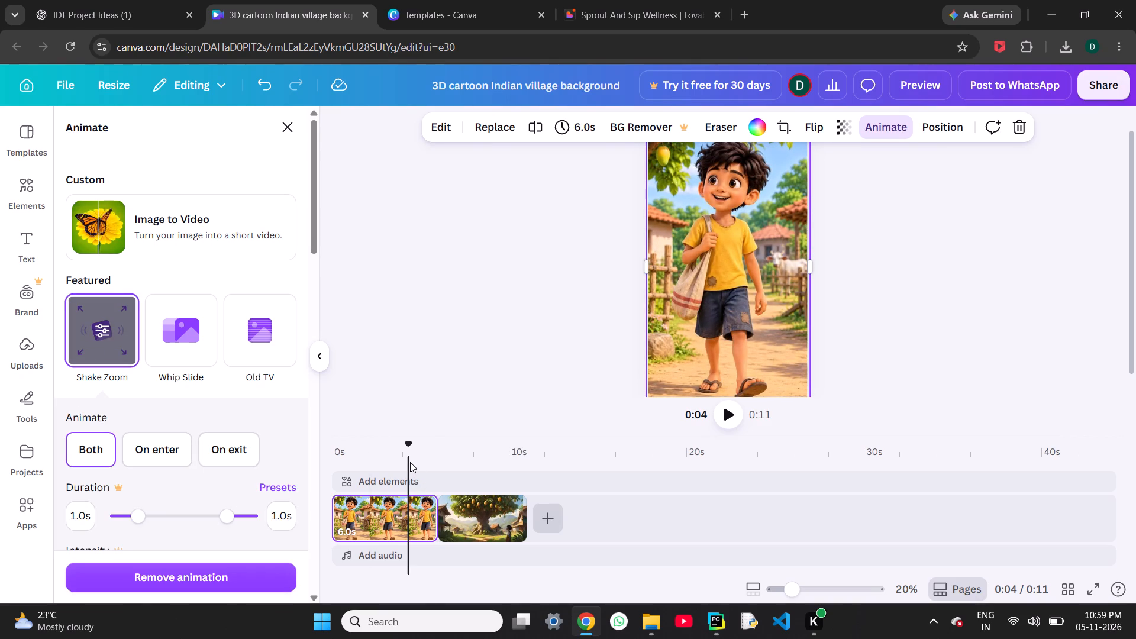
left_click_drag(409, 461, 318, 466)
left_click(105, 340)
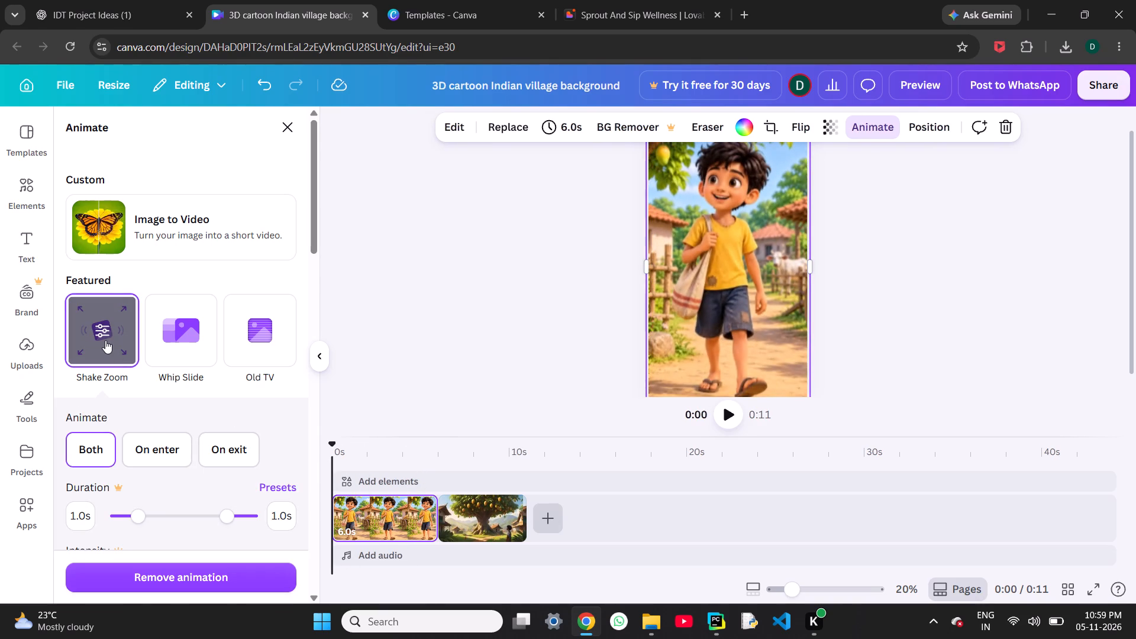
left_click(724, 414)
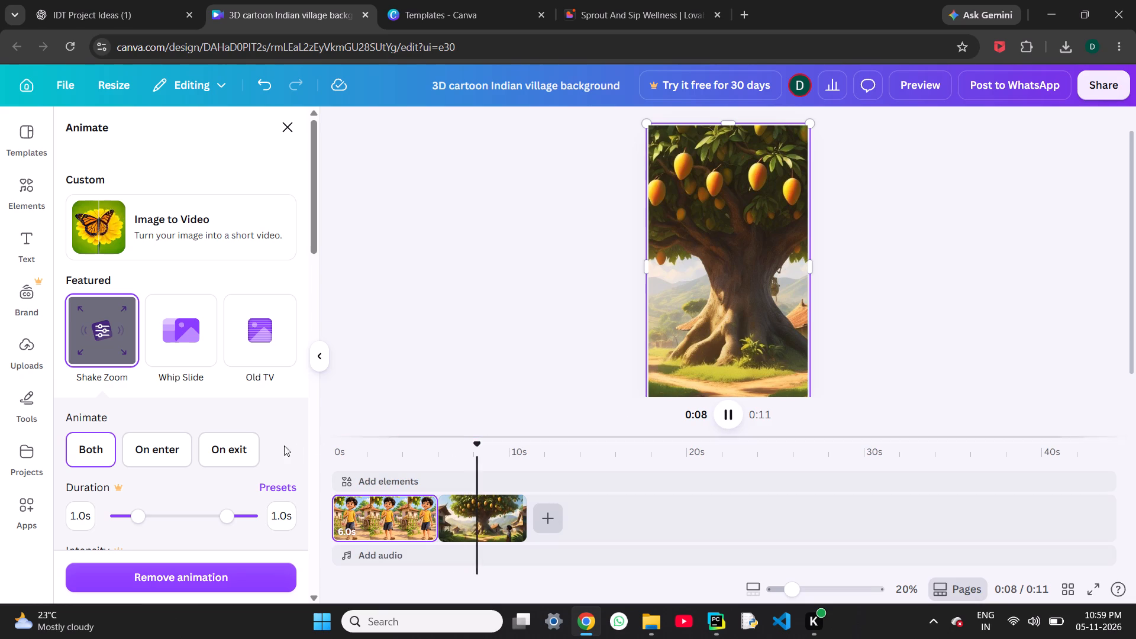
Add a text box at 0:08 over the mango tree scene and paste in the copied Hindi village story caption.
left_click(34, 260)
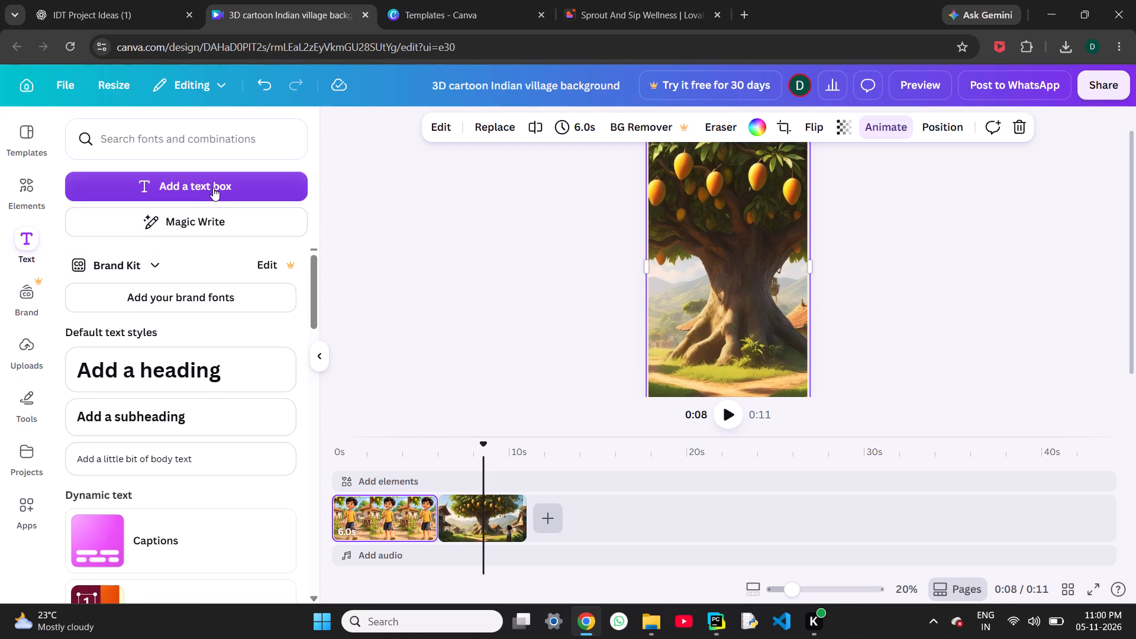
left_click(213, 188)
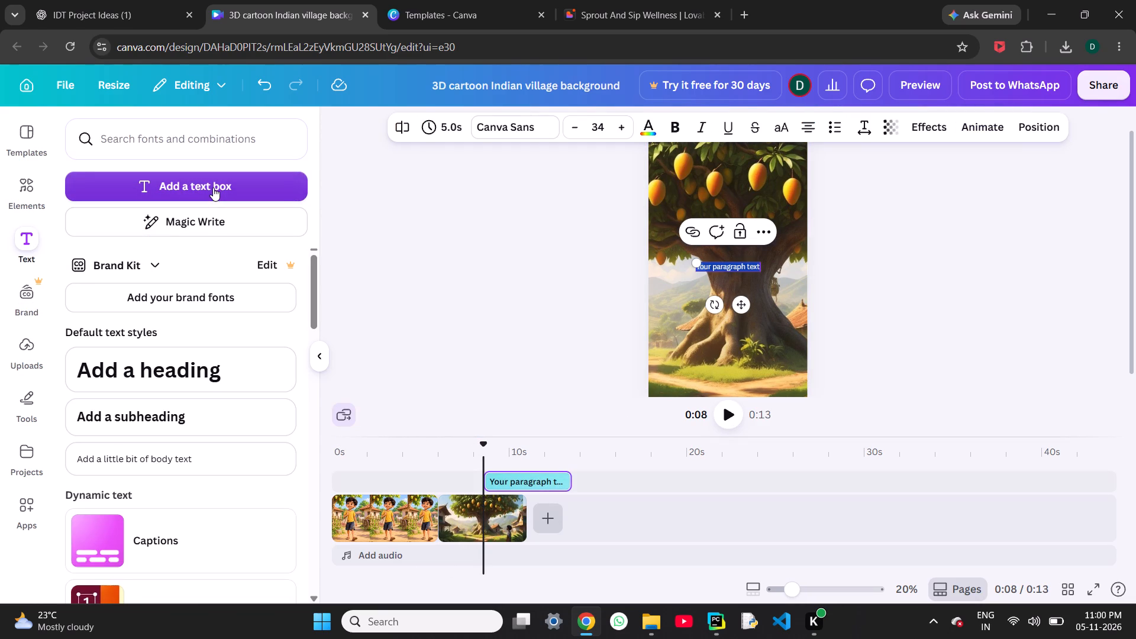
key("ctrl+v")
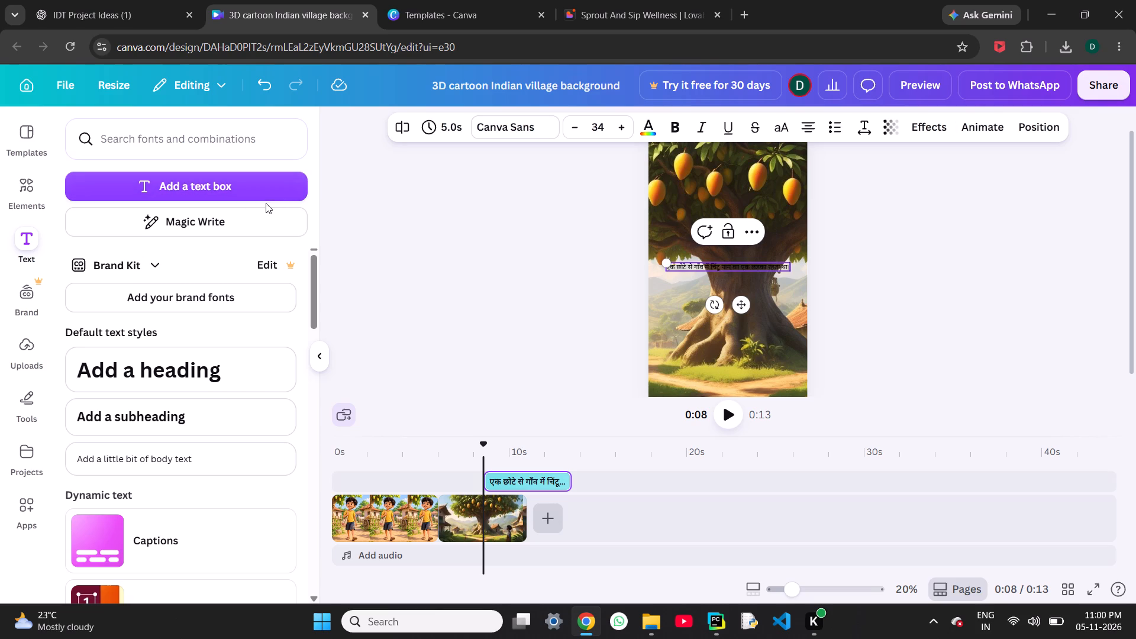
Set the Hindi caption's text colour to white.
left_click(641, 125)
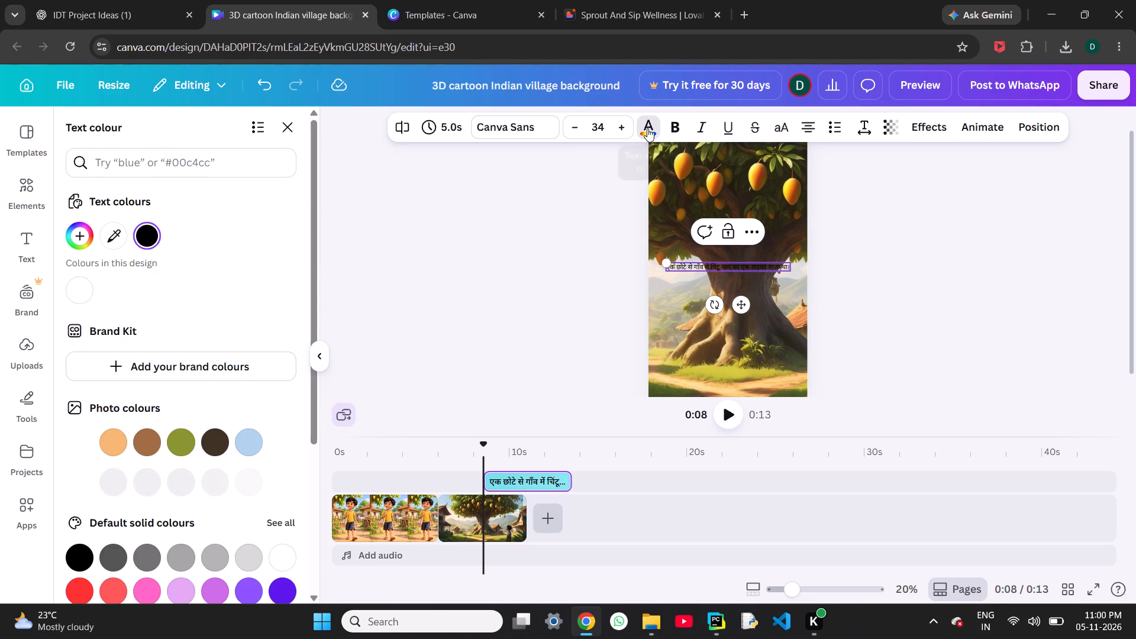
left_click(647, 128)
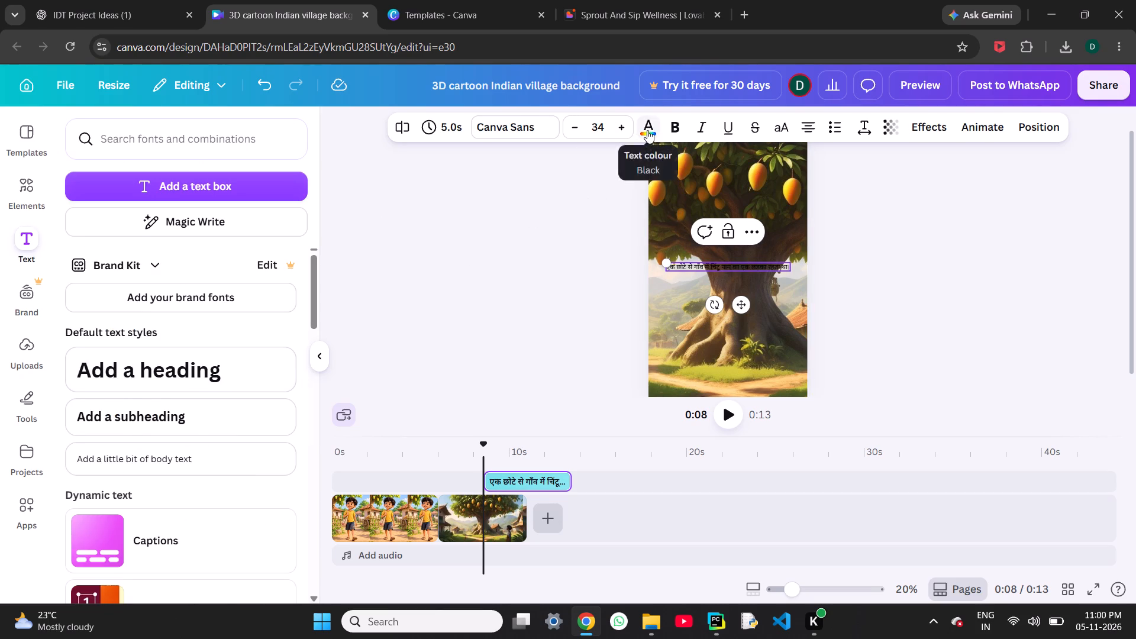
left_click(647, 130)
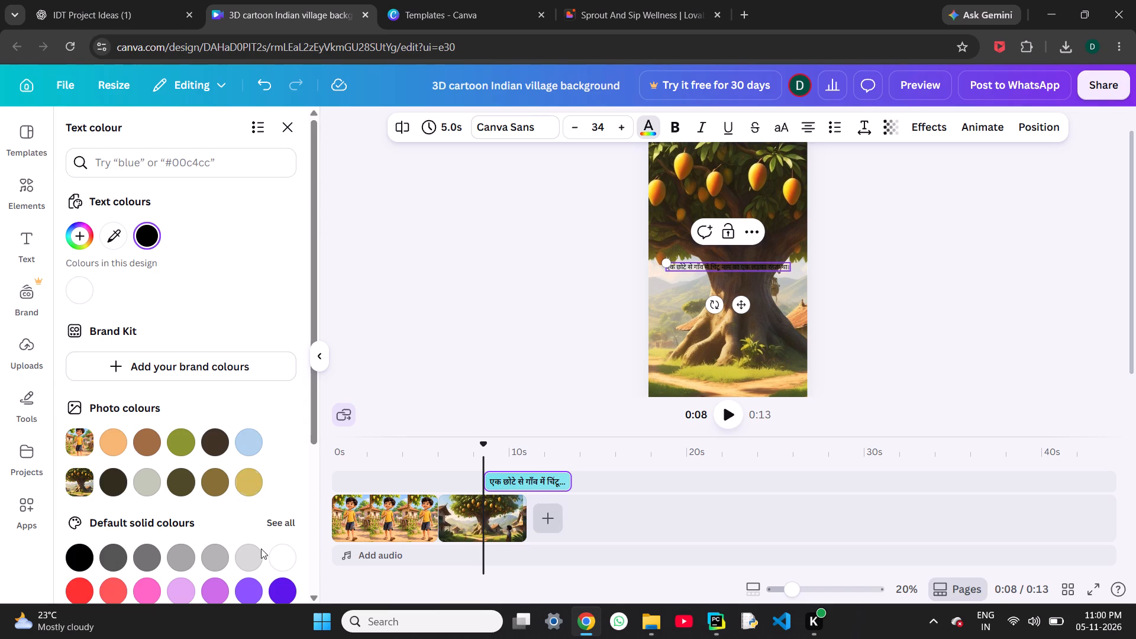
left_click(273, 552)
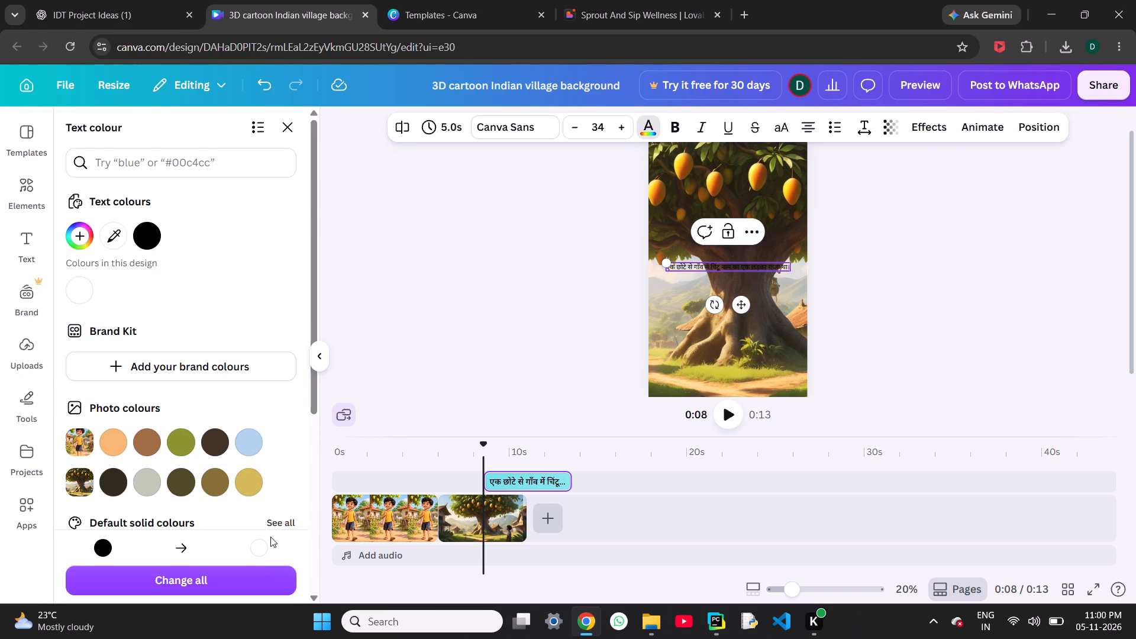
Apply the change from black to white to all matching text on the page.
left_click(266, 546)
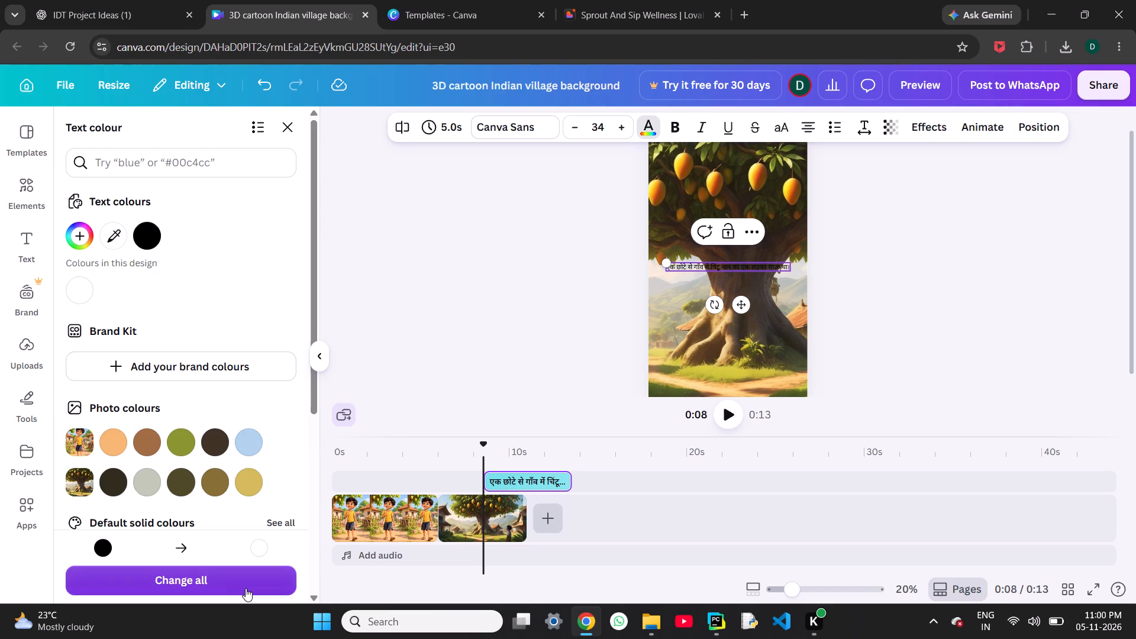
left_click(246, 588)
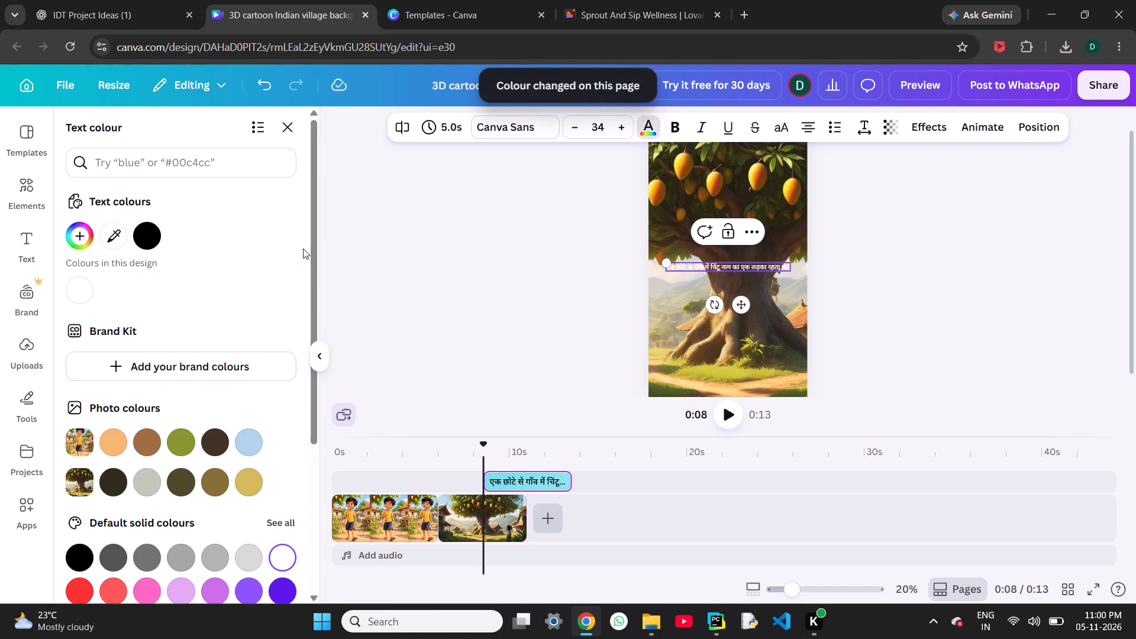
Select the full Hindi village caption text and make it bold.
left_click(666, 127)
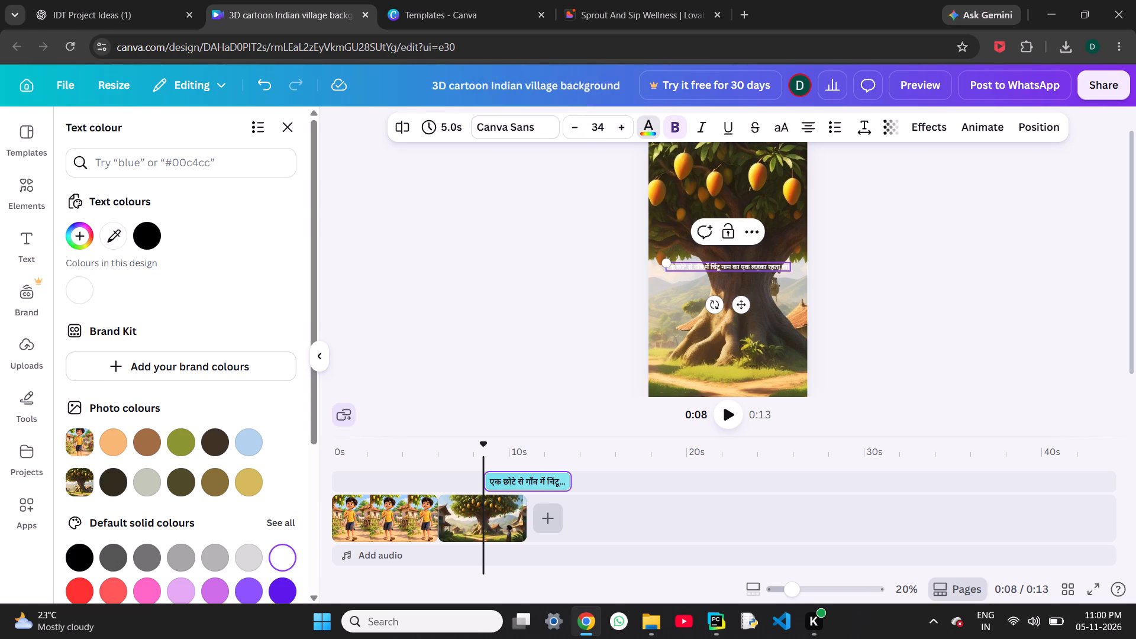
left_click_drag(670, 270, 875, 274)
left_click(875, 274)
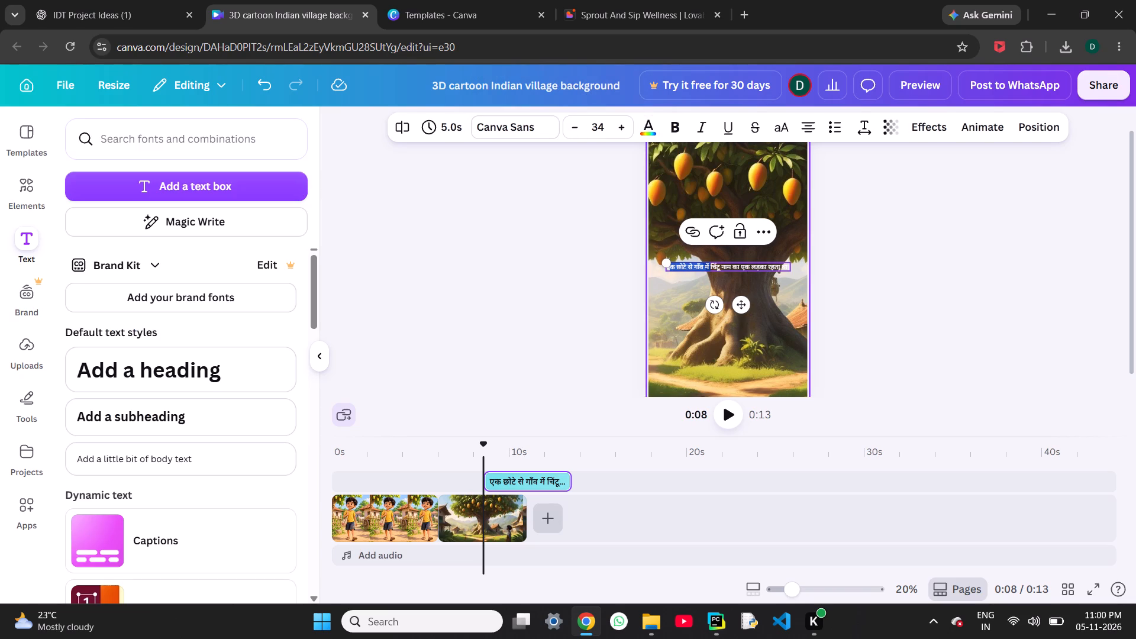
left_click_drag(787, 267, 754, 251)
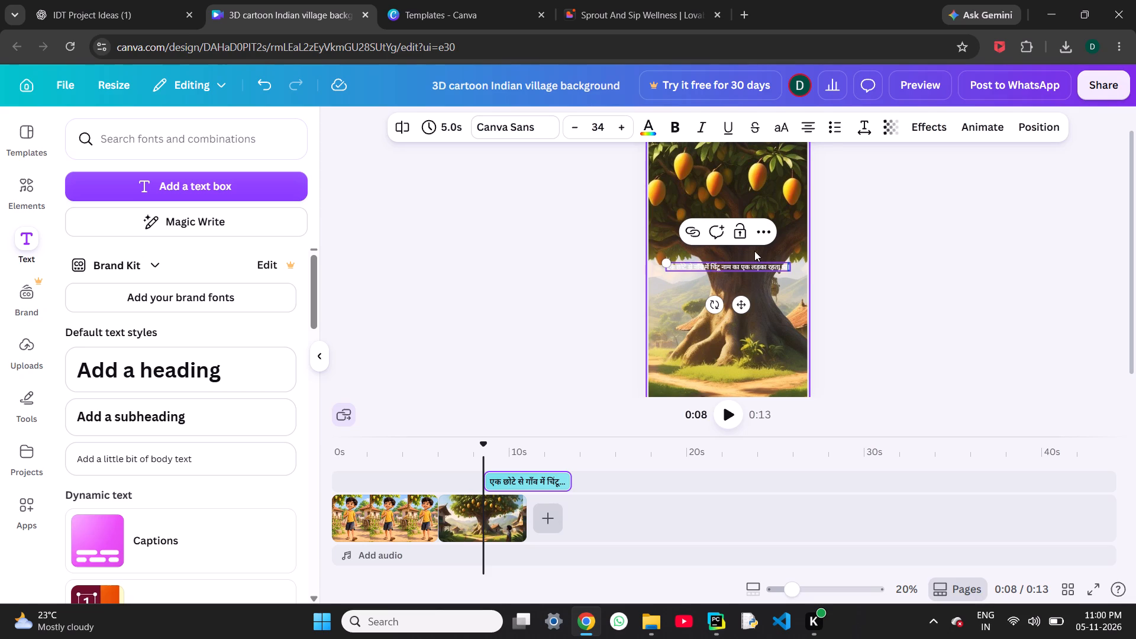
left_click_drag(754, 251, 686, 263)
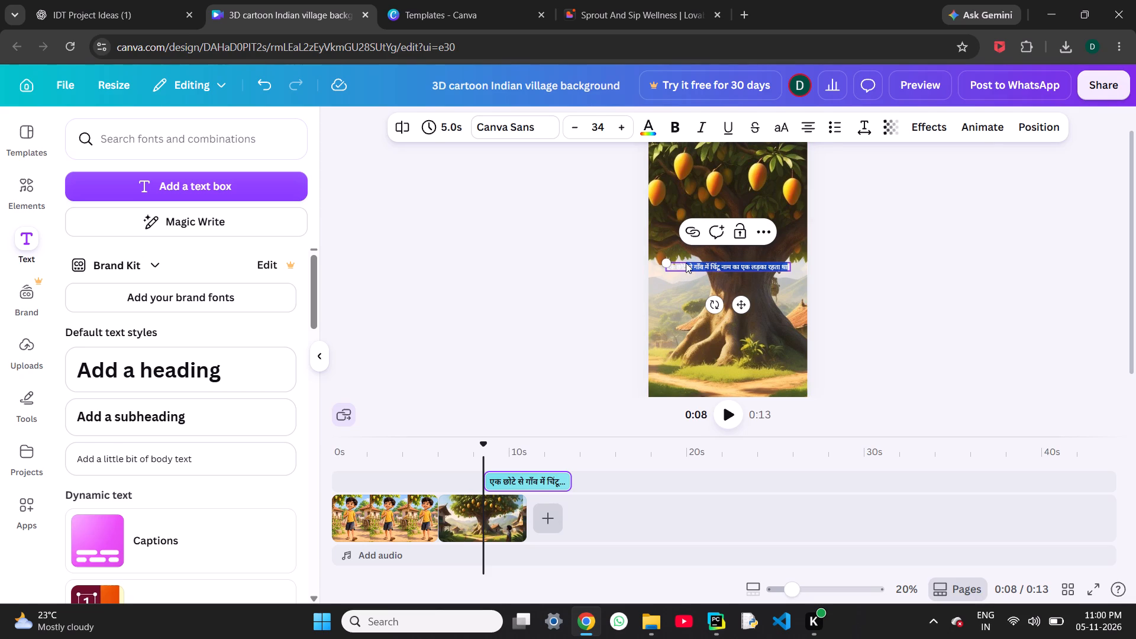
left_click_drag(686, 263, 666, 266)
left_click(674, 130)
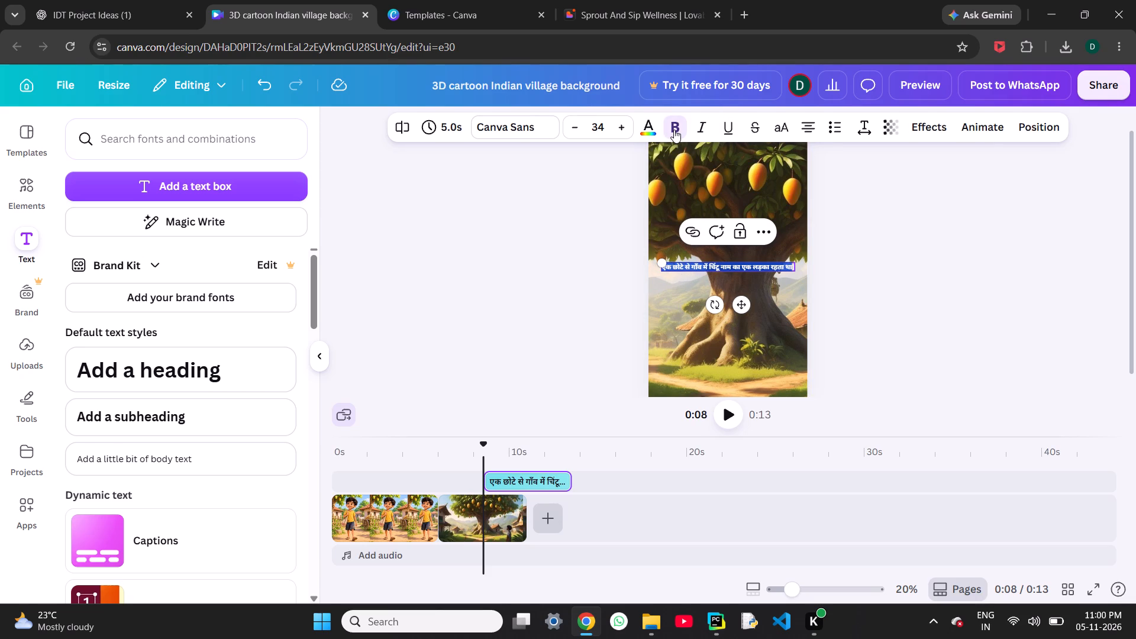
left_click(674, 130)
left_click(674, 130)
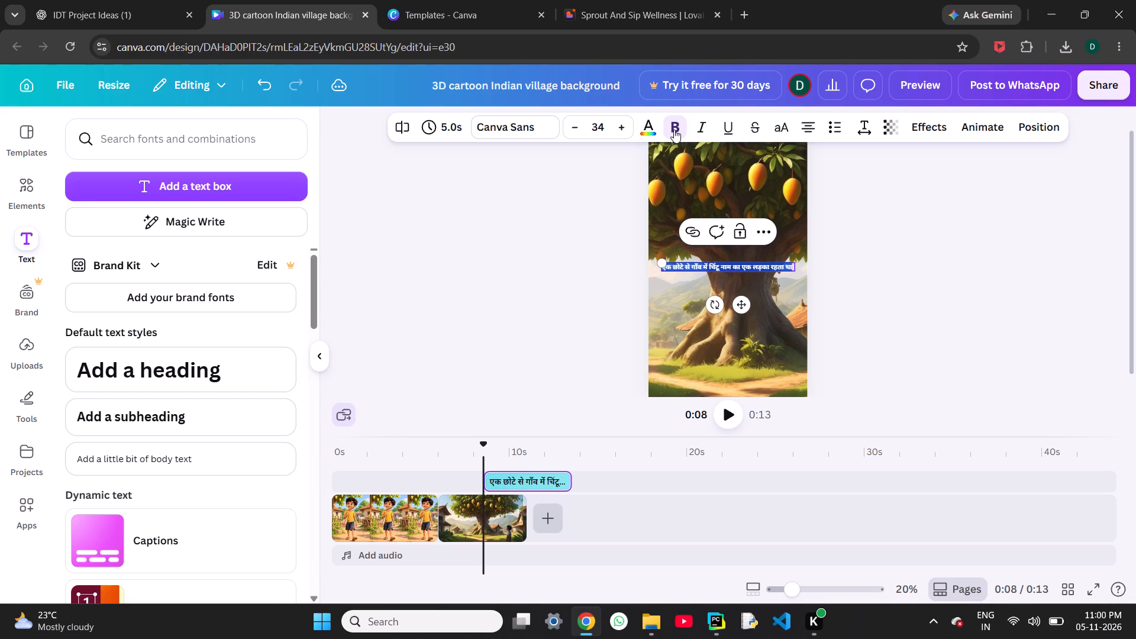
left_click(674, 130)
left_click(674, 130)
Increase the Hindi village caption's font size to 40.
left_click(624, 127)
left_click(624, 127)
left_click(624, 127)
left_click(624, 127)
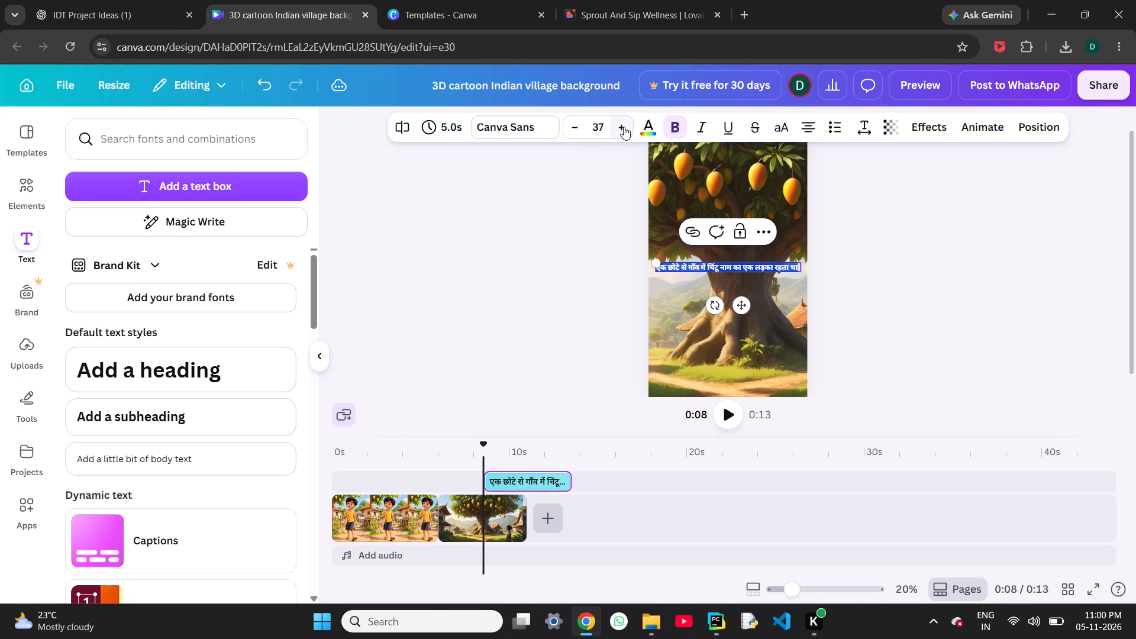
left_click(624, 127)
left_click(624, 127)
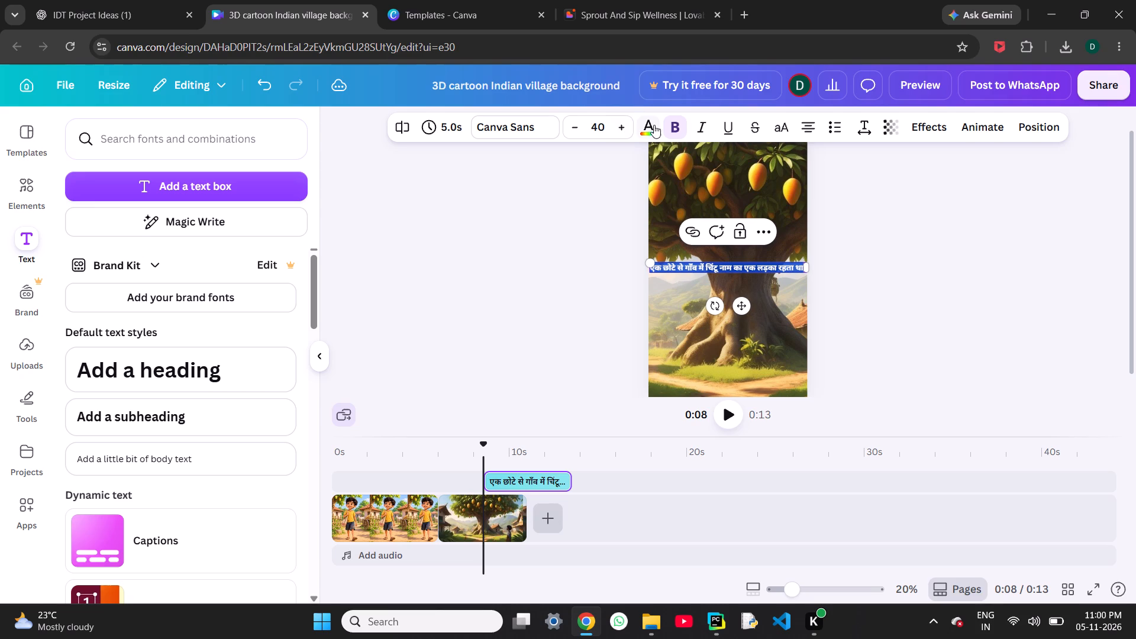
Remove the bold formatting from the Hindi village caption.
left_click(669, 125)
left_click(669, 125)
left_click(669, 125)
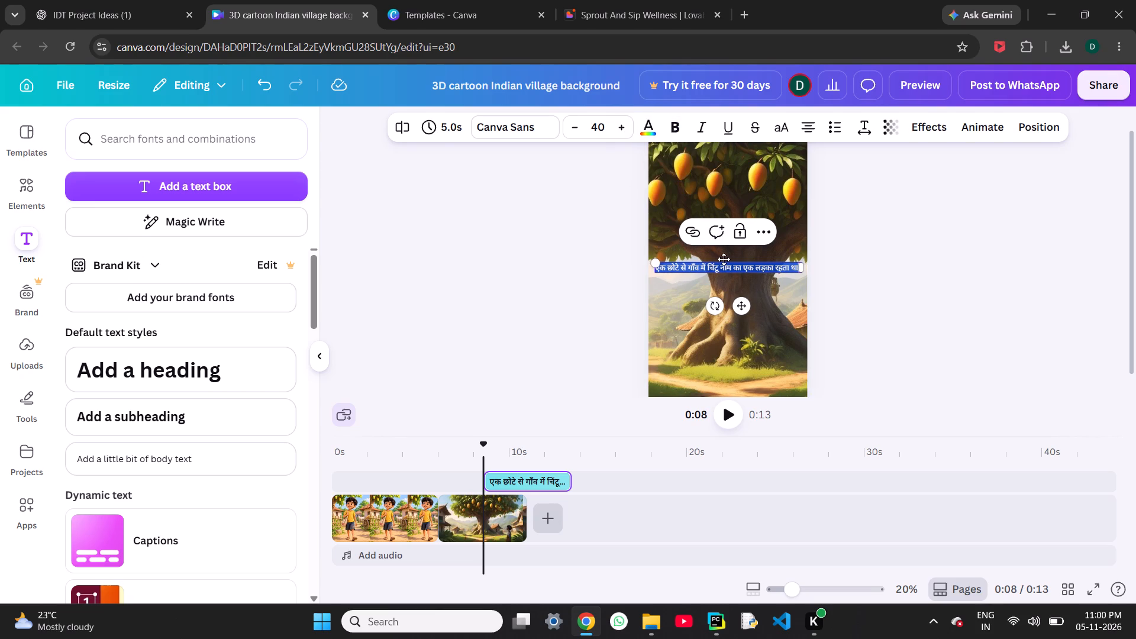
Move the Hindi village caption down to the lower part of the frame, over the tree's roots.
left_click_drag(724, 259, 722, 330)
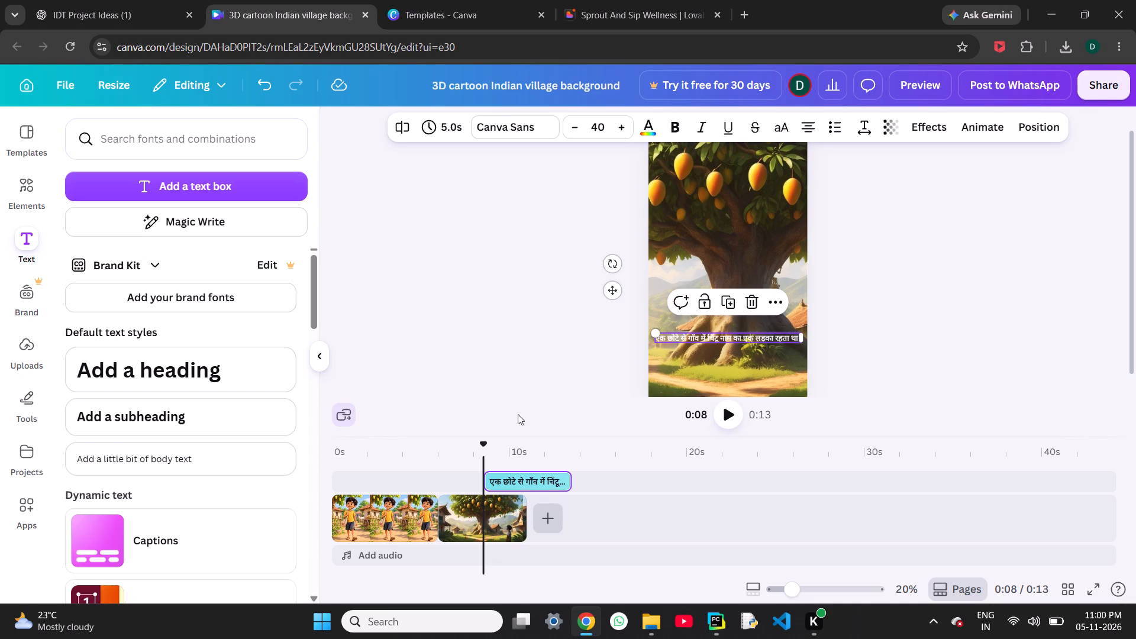
Move the caption to the start of the timeline and extend it to 6.0 seconds, matching the village boy clip.
left_click_drag(525, 479, 433, 475)
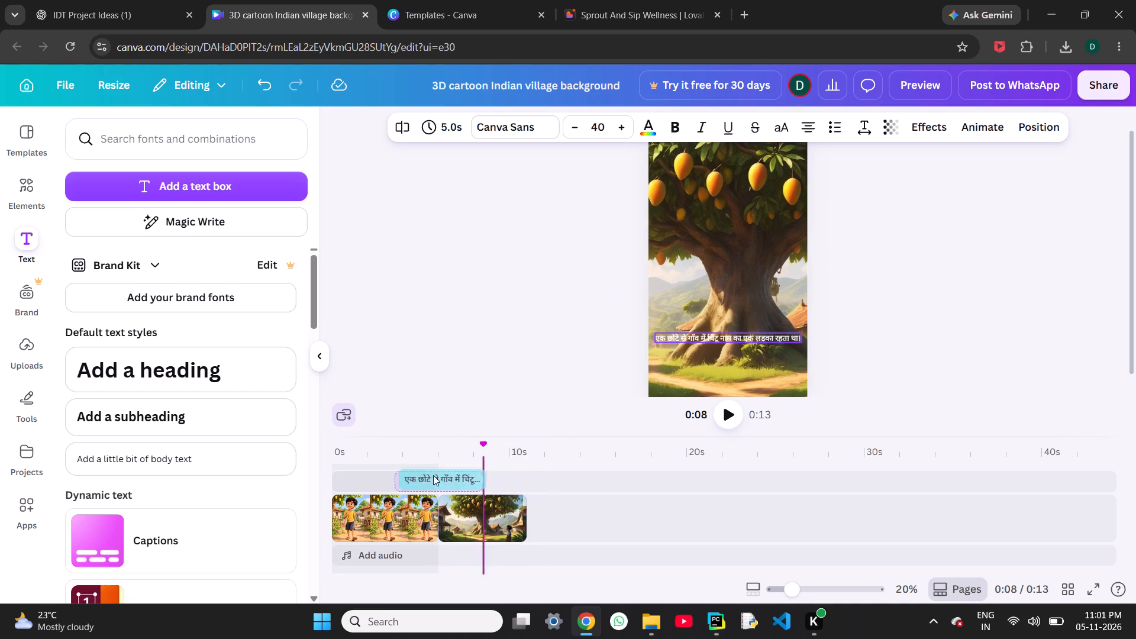
left_click_drag(433, 475, 371, 477)
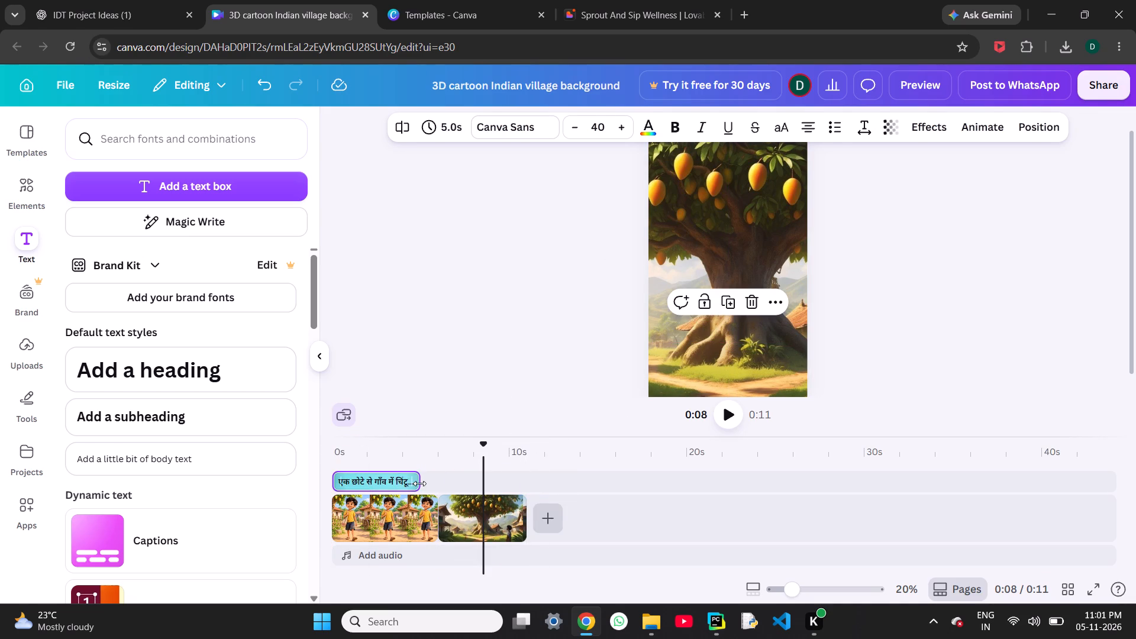
left_click_drag(419, 483, 438, 476)
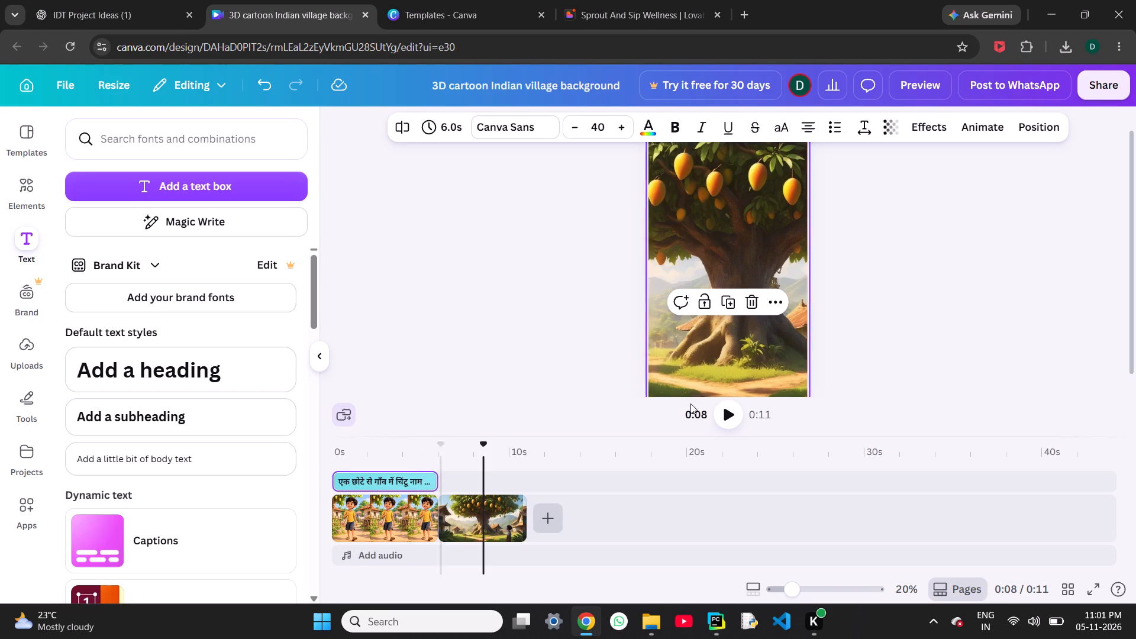
Play the video from the start in full screen to check the caption and both scenes.
left_click(732, 418)
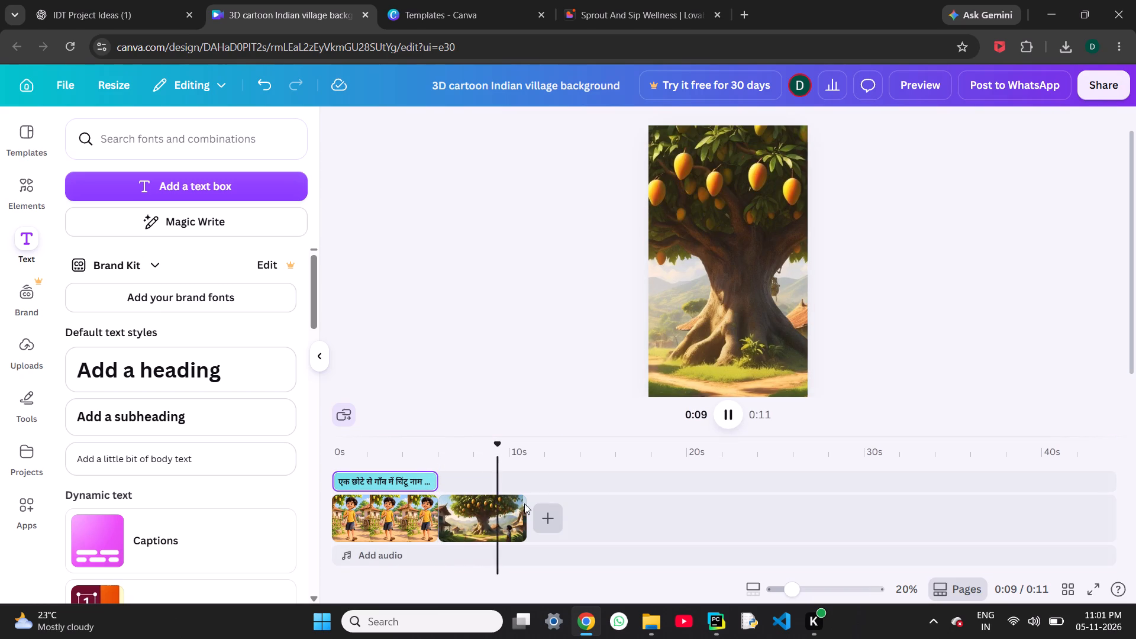
left_click_drag(509, 457, 232, 444)
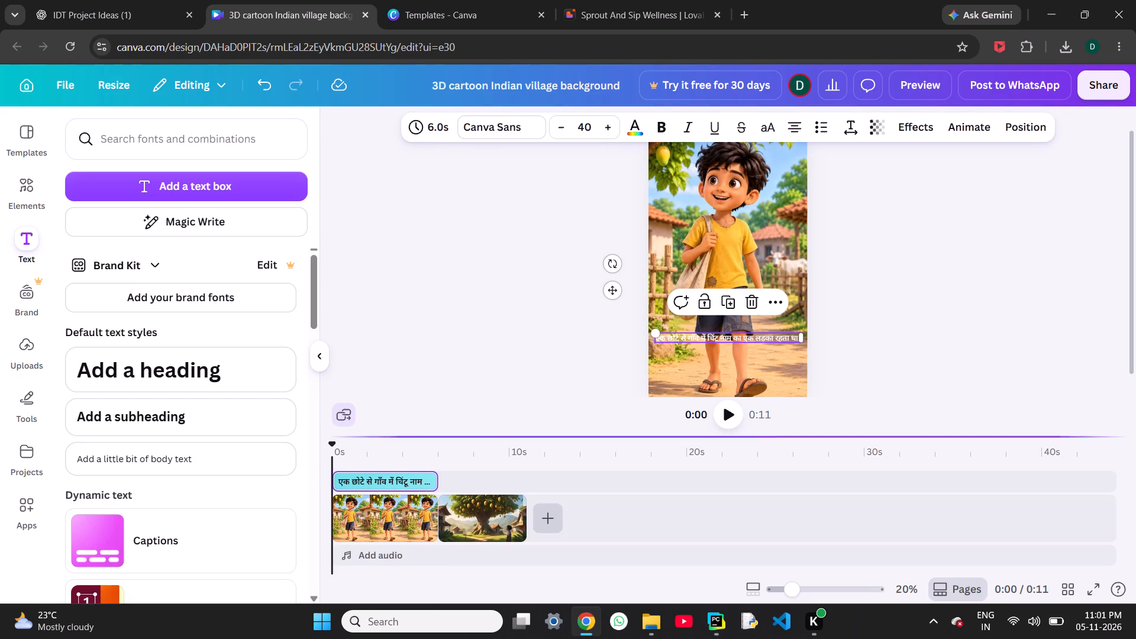
left_click(1099, 585)
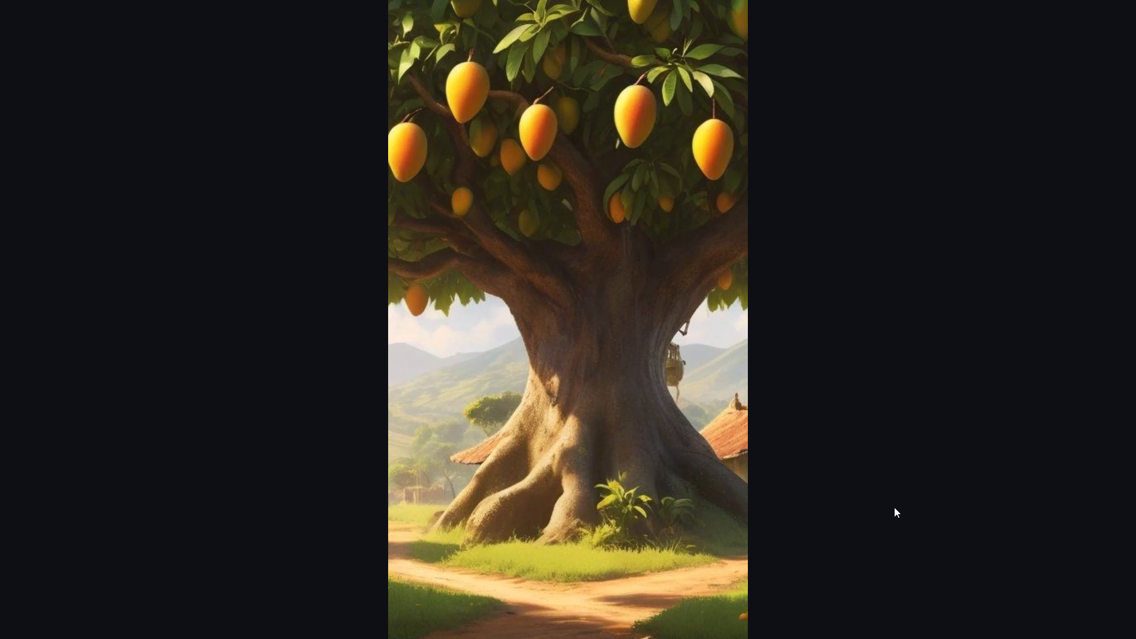
key("Escape")
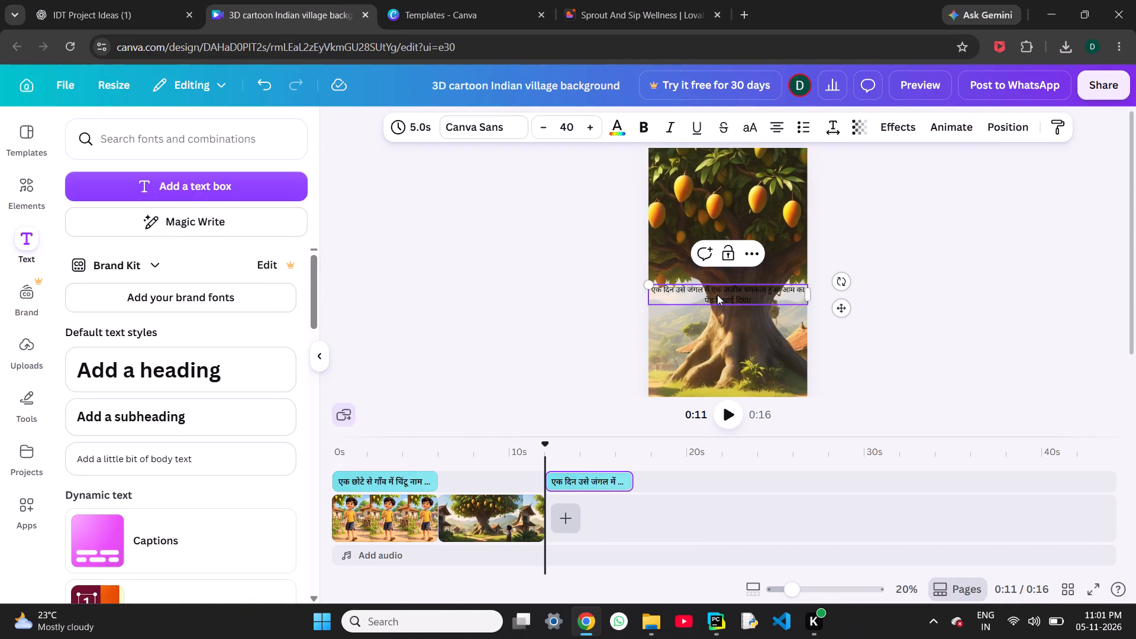
Set the Scene 2 caption's text colour to white, apply it to all matching text, and turn on bold.
left_click(618, 120)
left_click(278, 502)
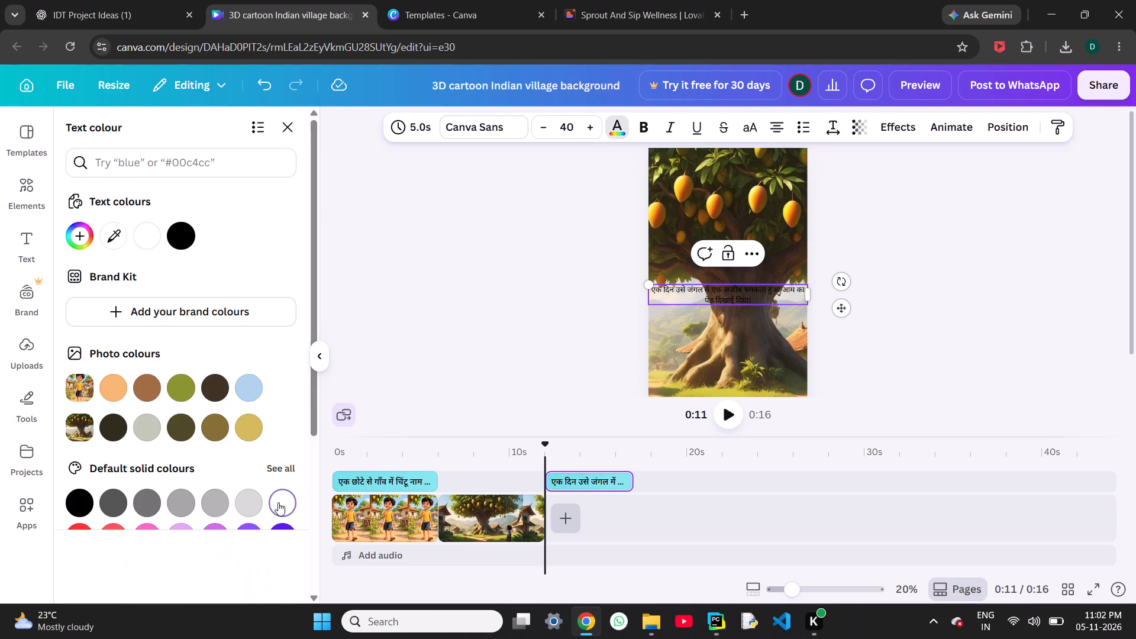
left_click(250, 580)
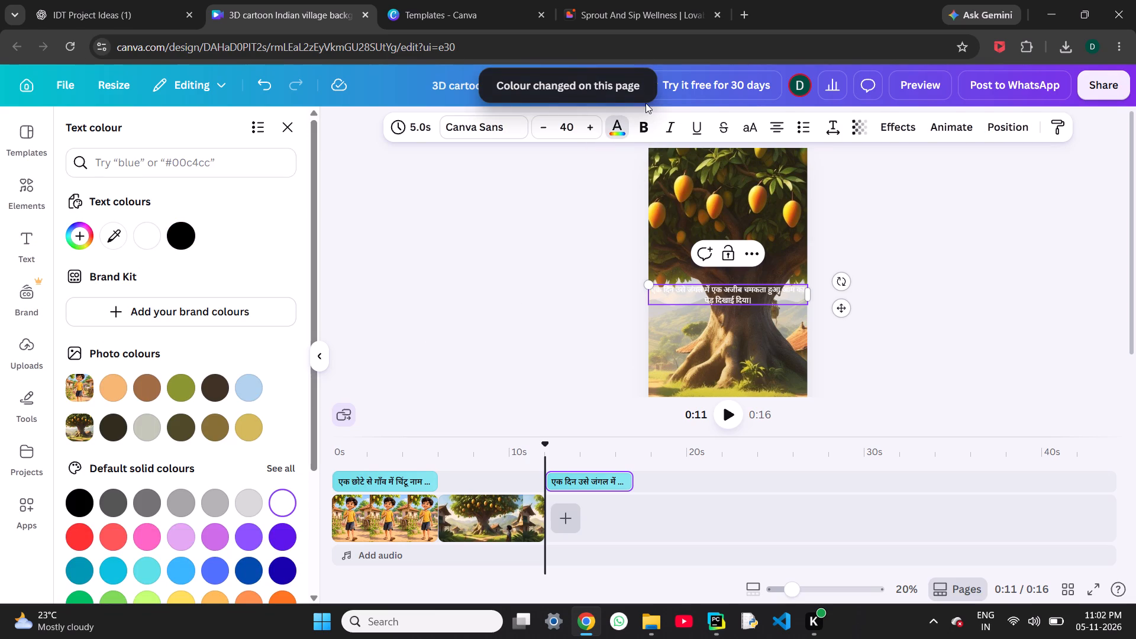
left_click(645, 122)
Select all of the Scene 2 caption text and turn off bold.
left_click_drag(757, 301, 640, 298)
left_click(644, 125)
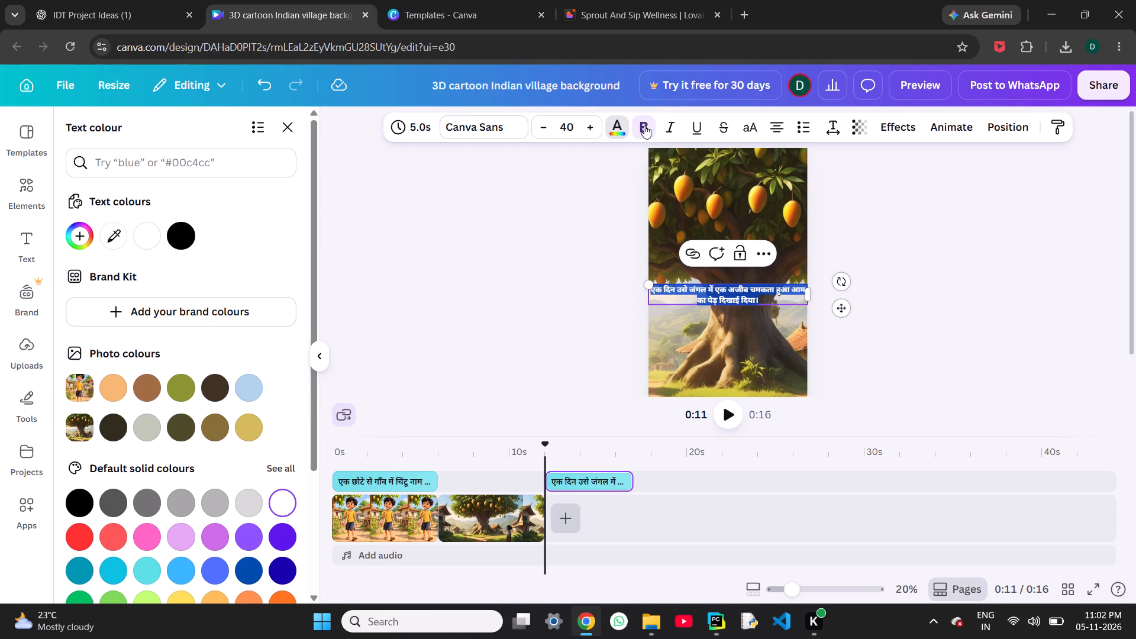
left_click(644, 125)
left_click(932, 247)
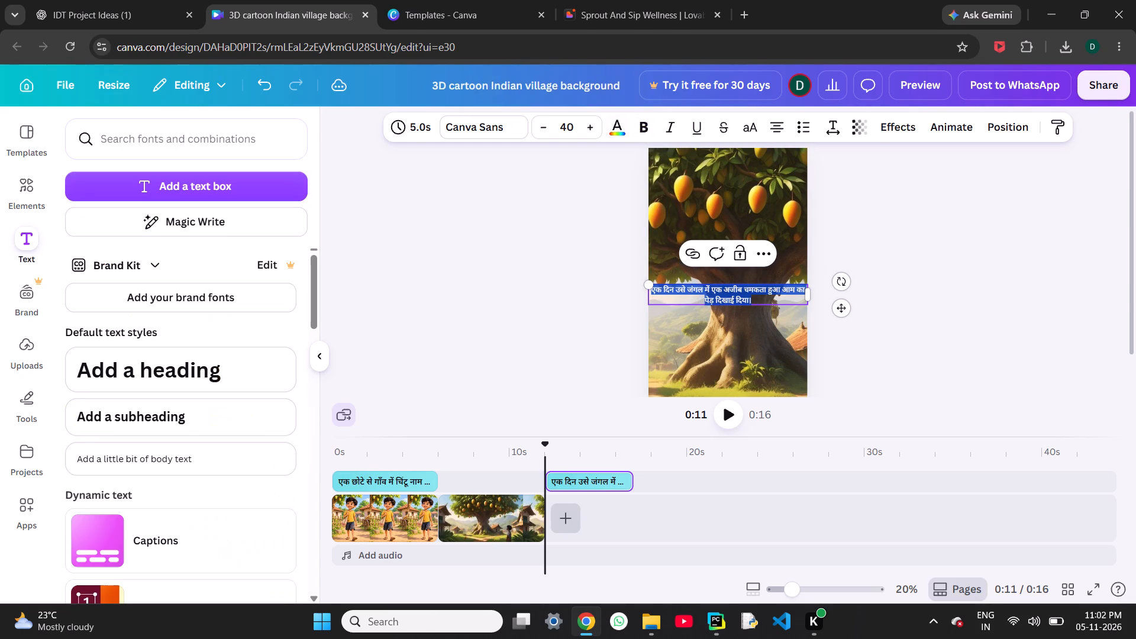
Move the Scene 2 caption down over the lower trunk of the mango tree, centred horizontally.
left_click_drag(722, 282, 717, 321)
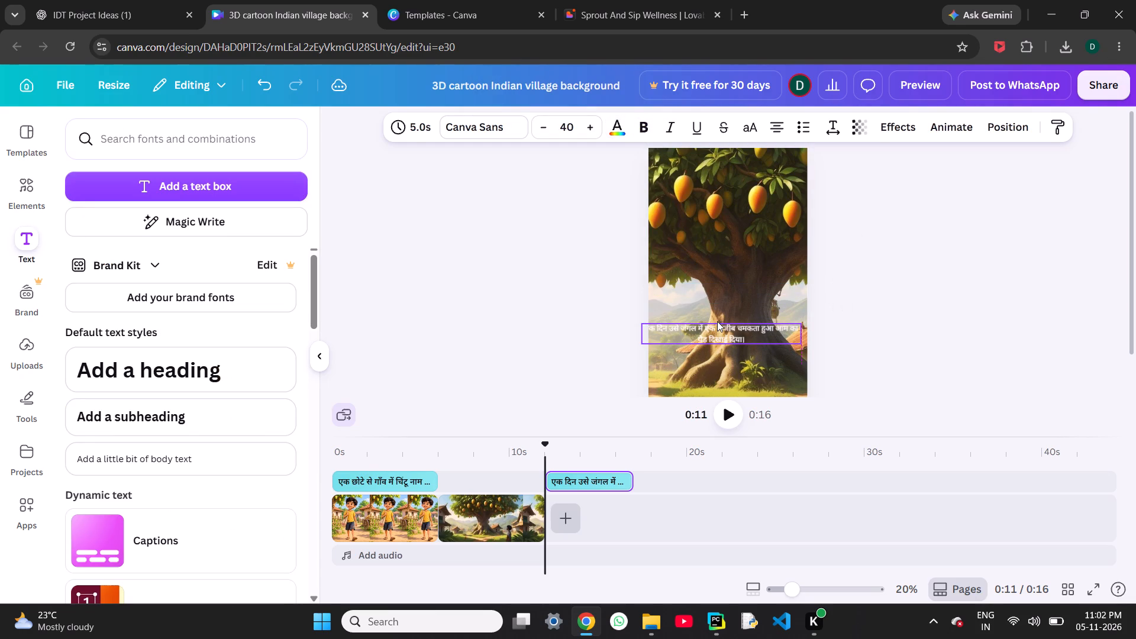
left_click_drag(717, 321, 720, 322)
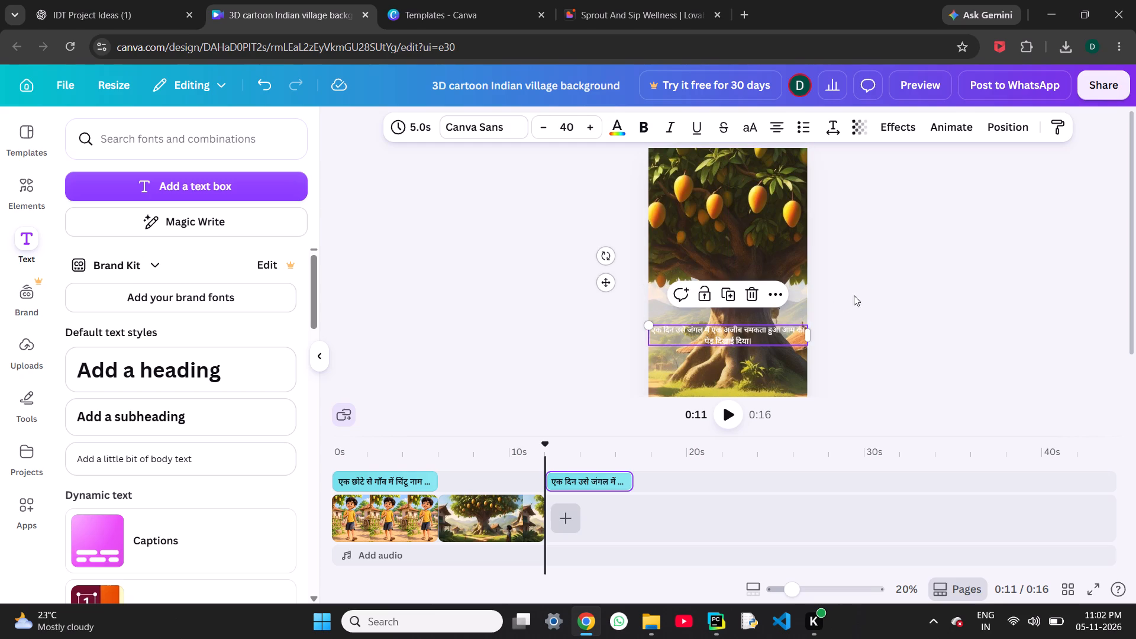
left_click(859, 294)
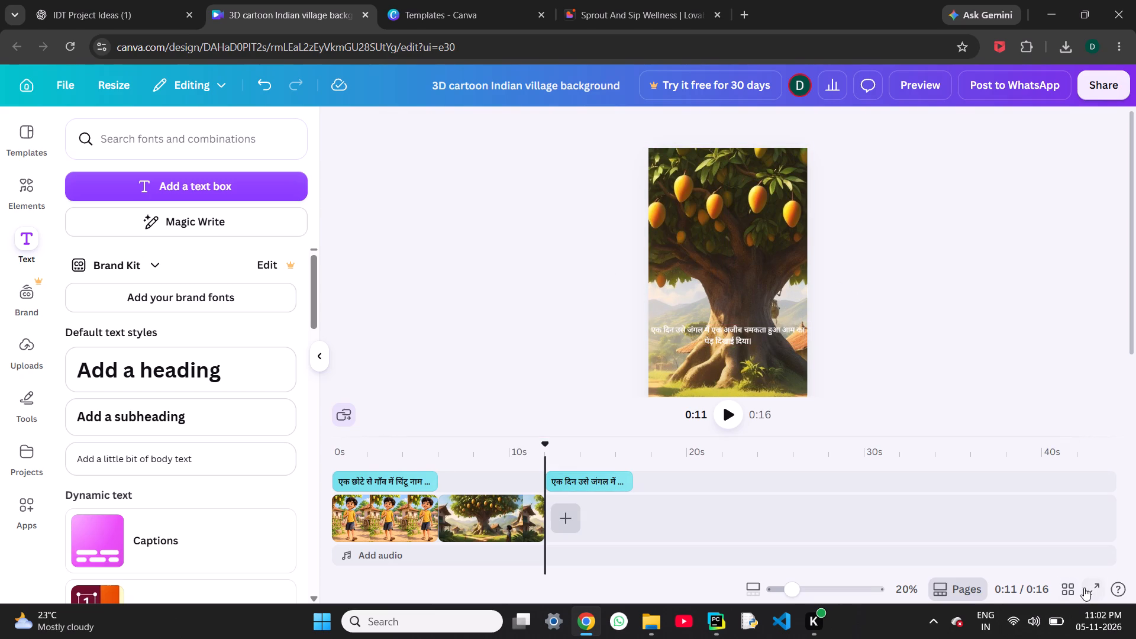
Preview the video in full screen, scrub past the end of the mango tree clip to check the caption, and exit.
left_click(1086, 586)
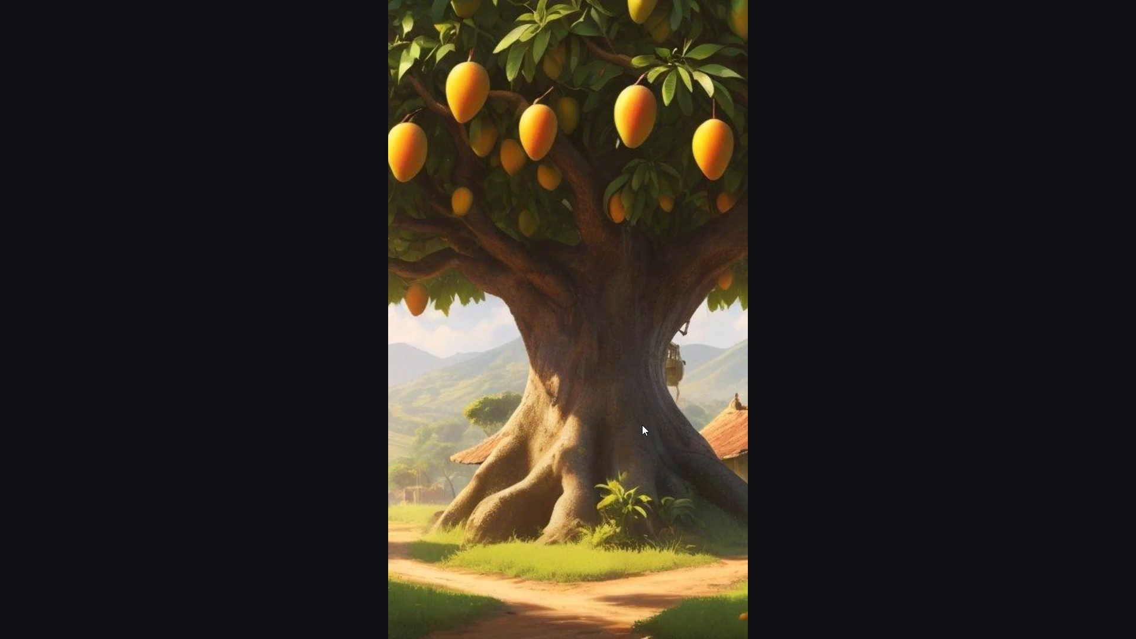
left_click(649, 525)
left_click(681, 612)
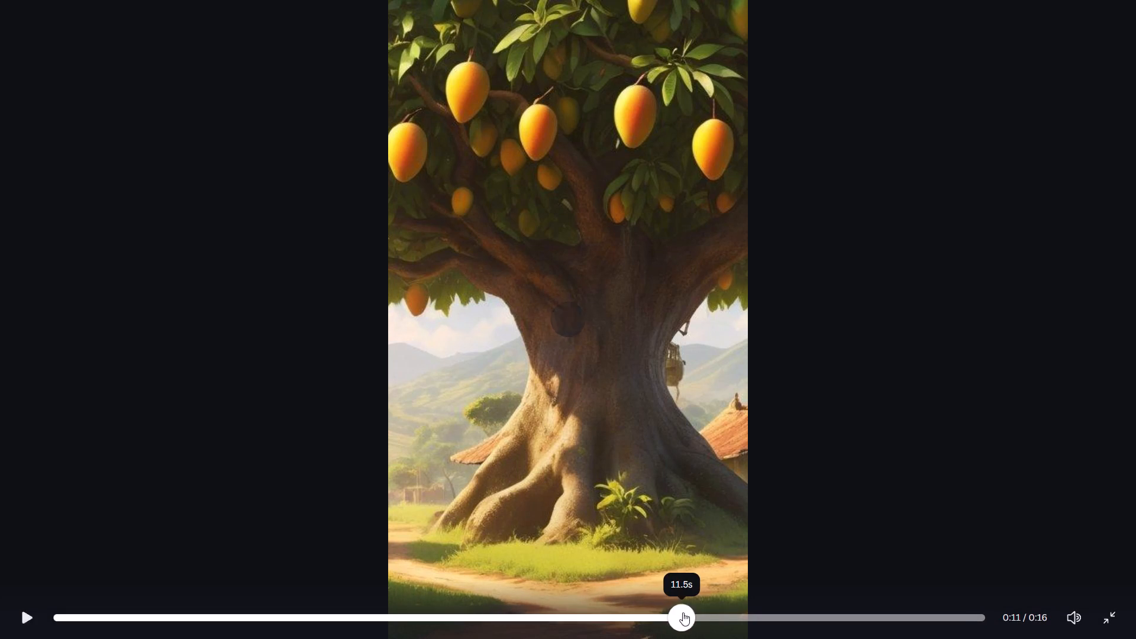
left_click(746, 614)
left_click_drag(794, 618, 843, 614)
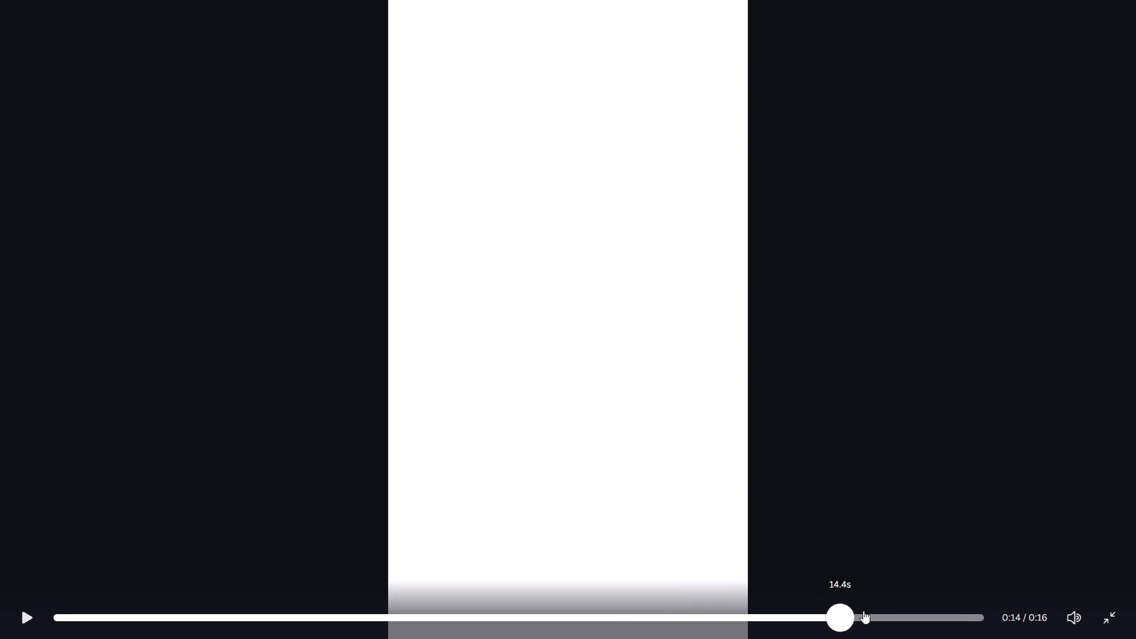
left_click(1114, 620)
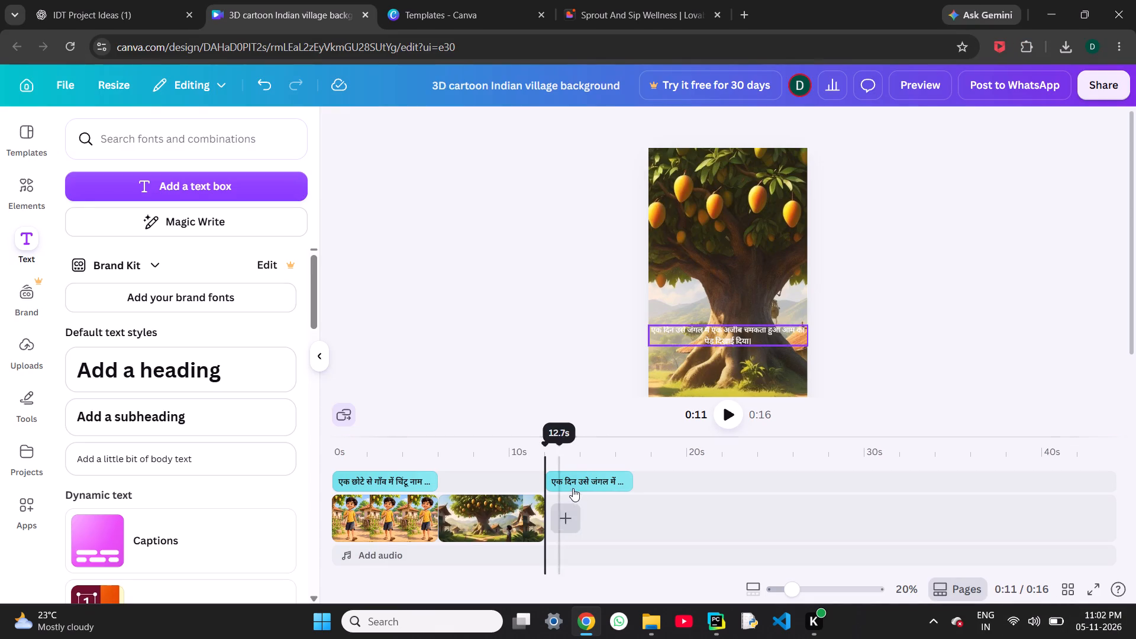
Move the Scene 2 caption to the start of the mango tree clip and extend its duration to 6.0 seconds.
left_click_drag(585, 480, 478, 478)
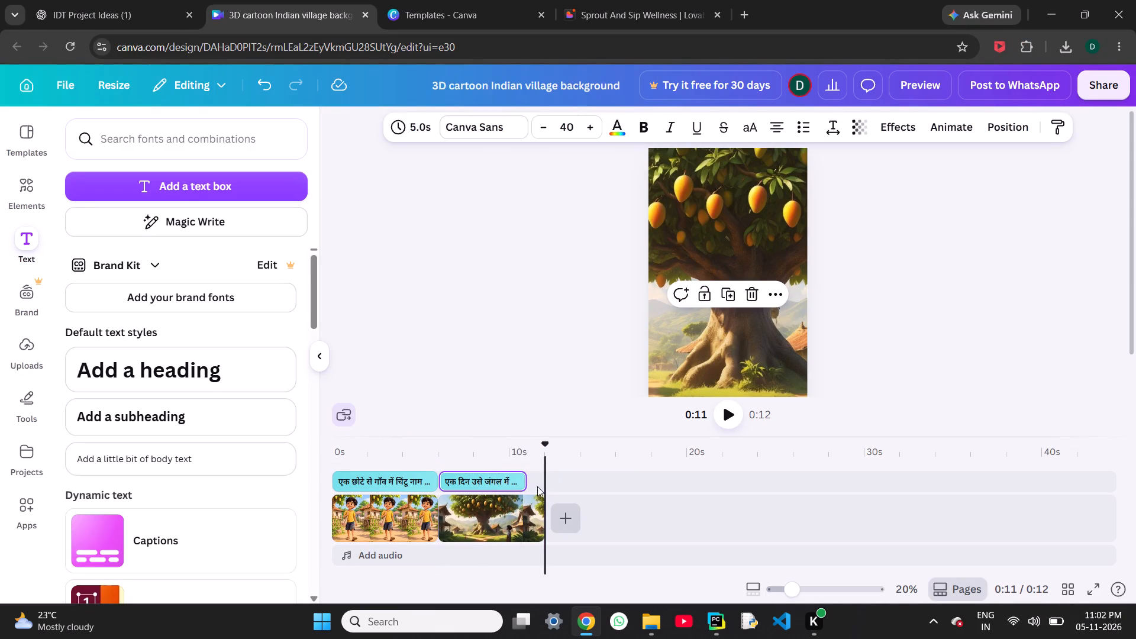
left_click_drag(525, 479, 543, 476)
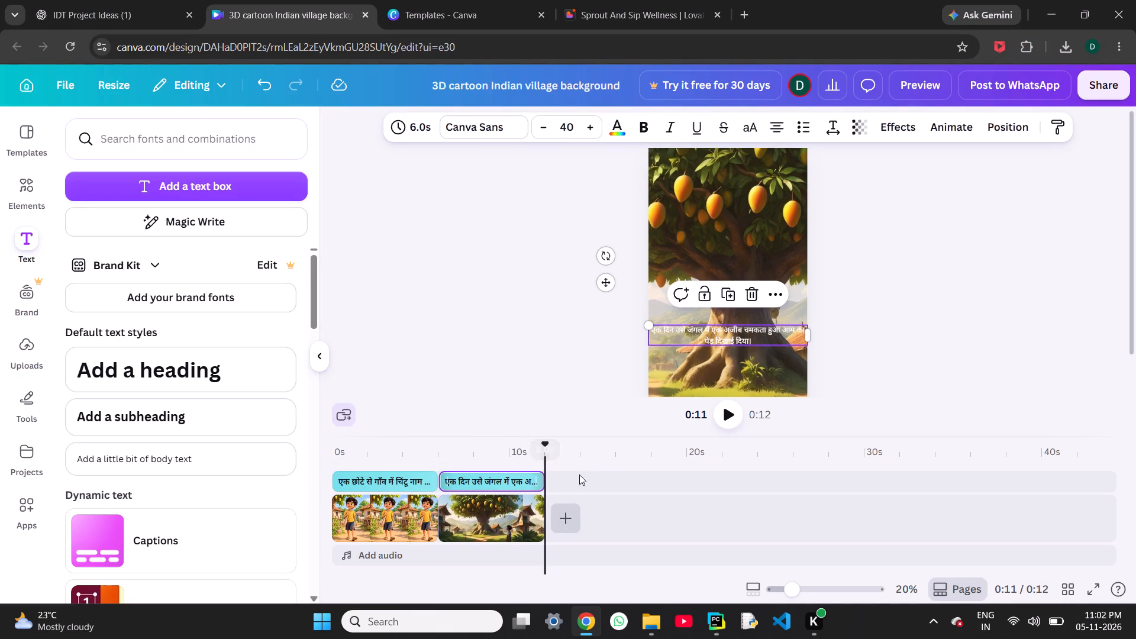
left_click(931, 324)
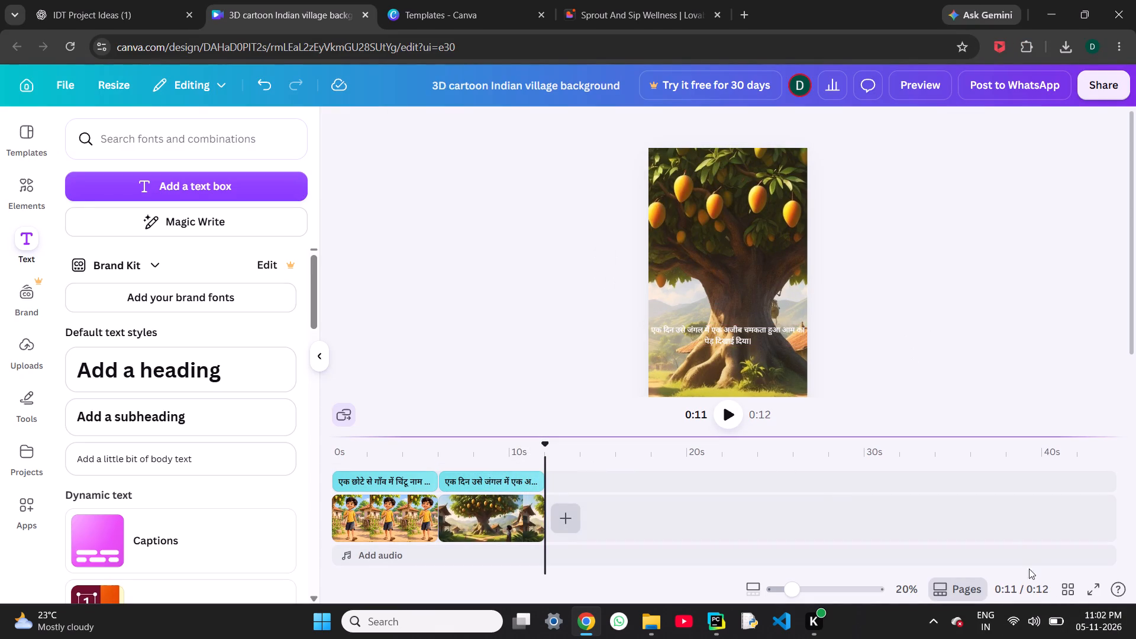
Play the video from the beginning in full screen to review both captioned scenes, then exit the preview.
left_click(1085, 585)
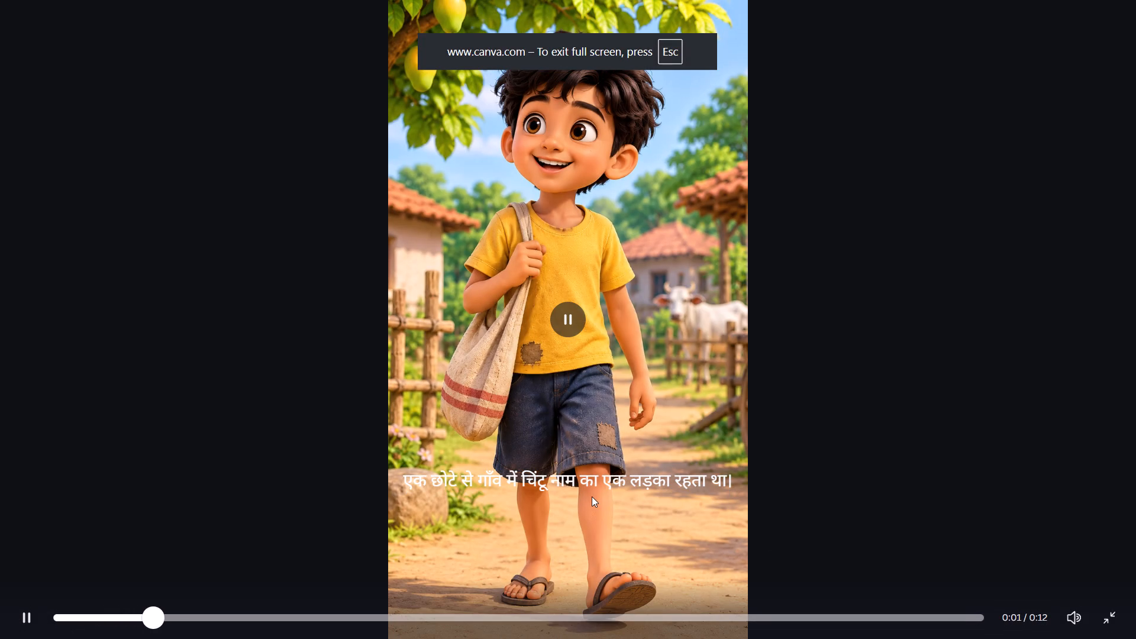
left_click_drag(237, 614, 49, 610)
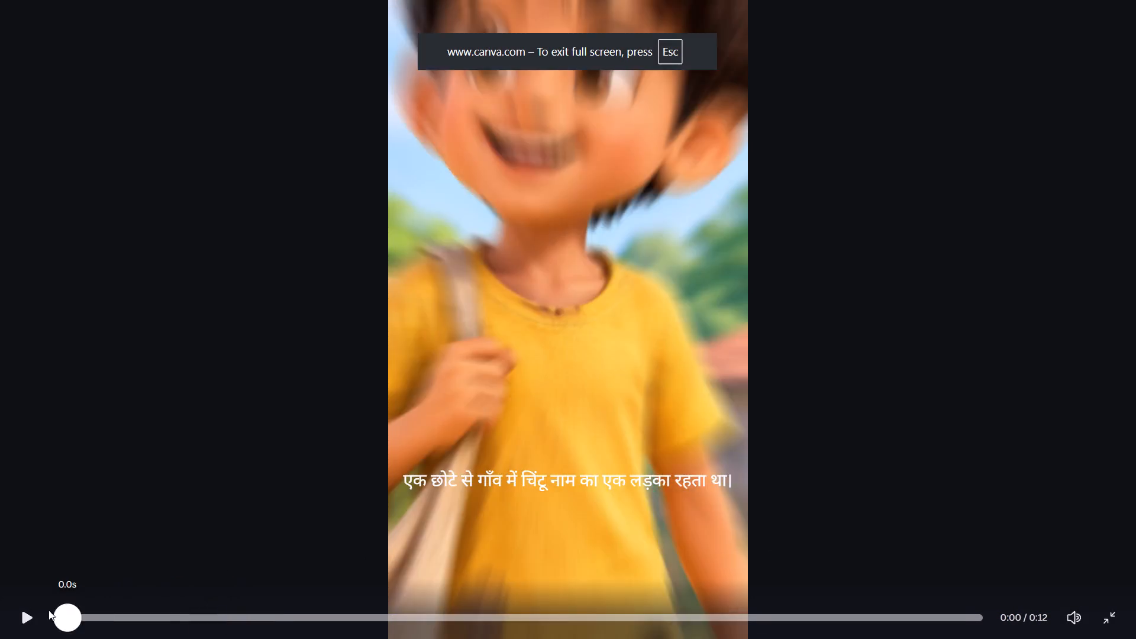
left_click_drag(49, 610, 44, 609)
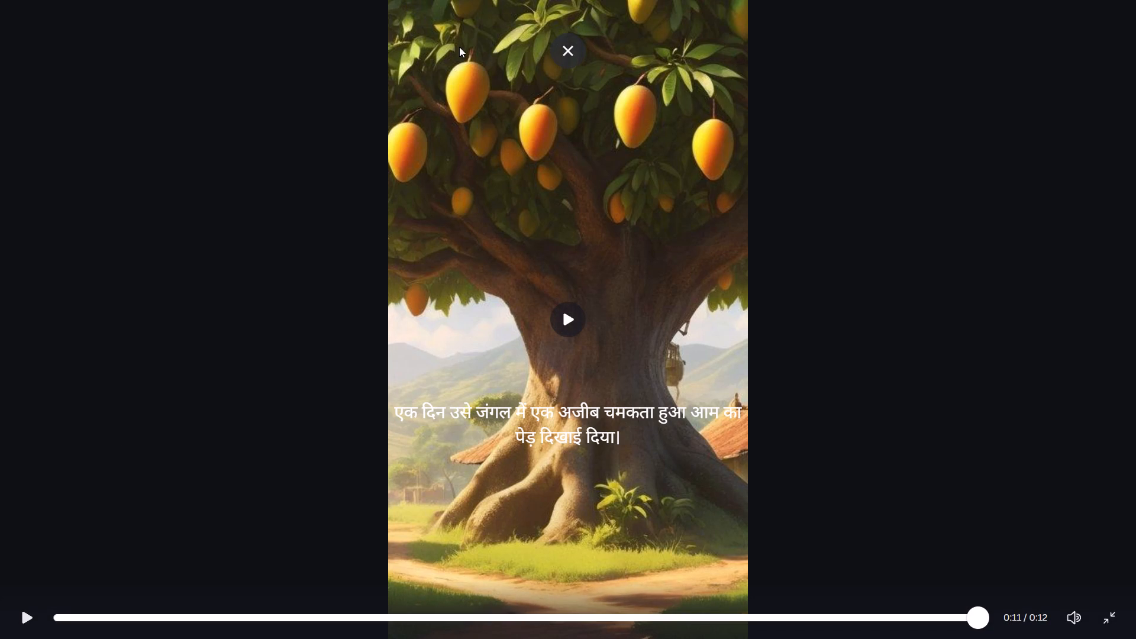
left_click(1109, 619)
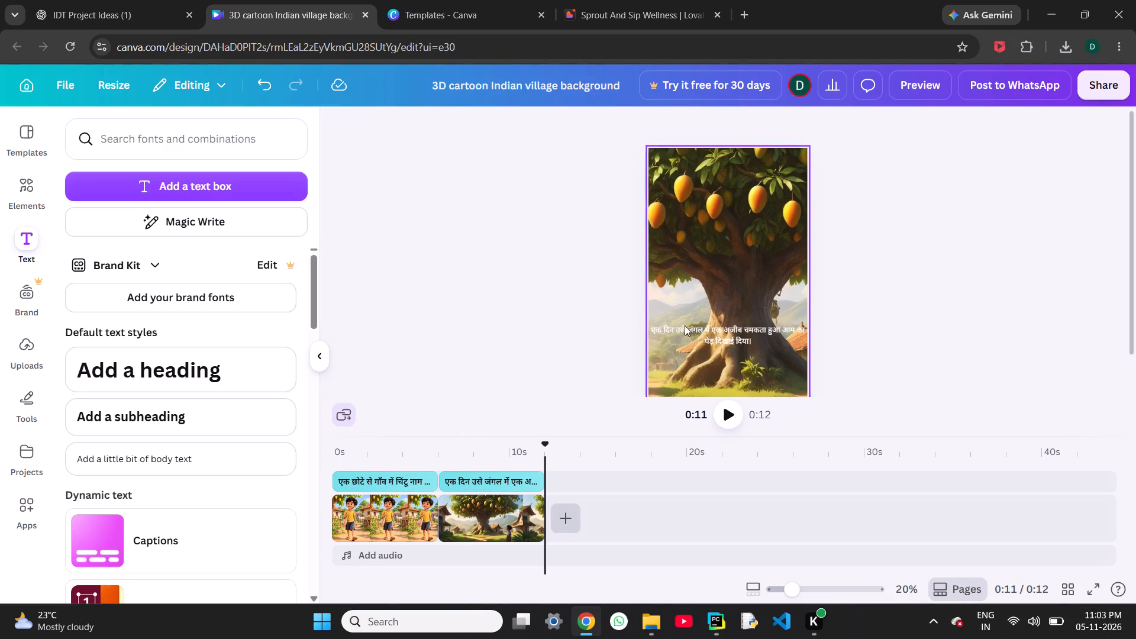
Nudge the Scene 2 caption slightly lower on the mango tree image and check the Scene 1 caption for comparison.
left_click_drag(703, 328, 703, 337)
left_click(416, 518)
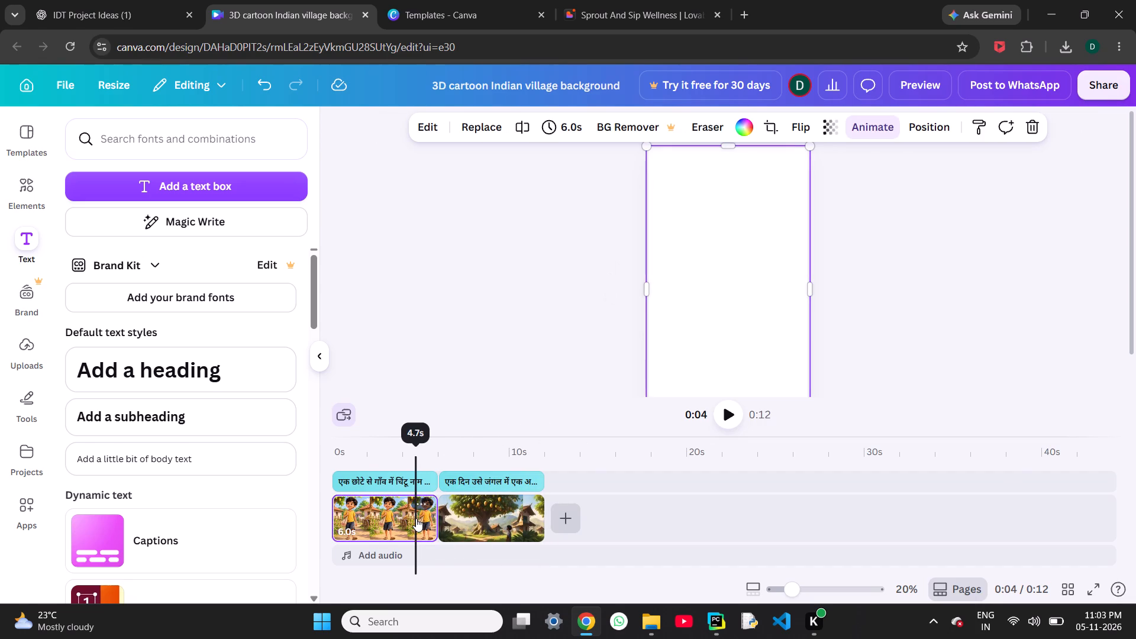
left_click(397, 475)
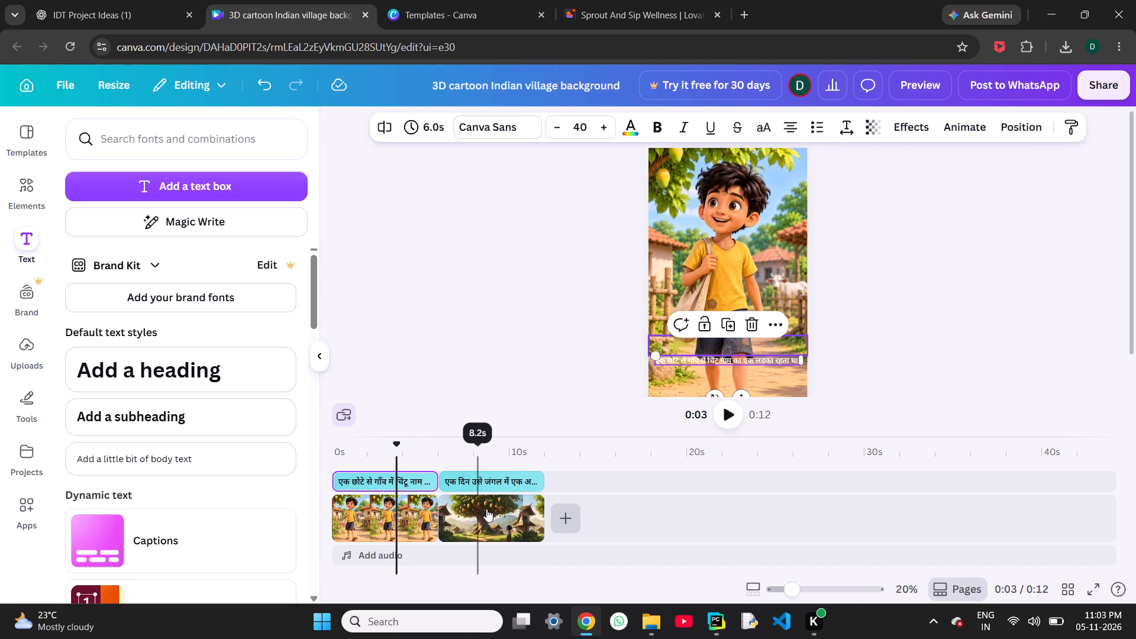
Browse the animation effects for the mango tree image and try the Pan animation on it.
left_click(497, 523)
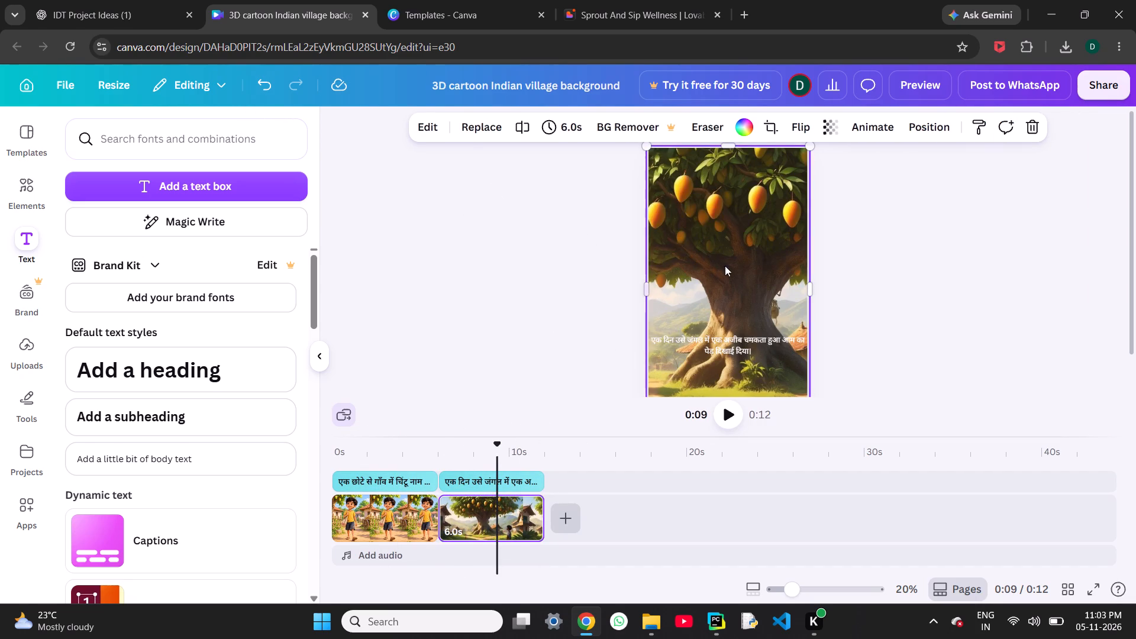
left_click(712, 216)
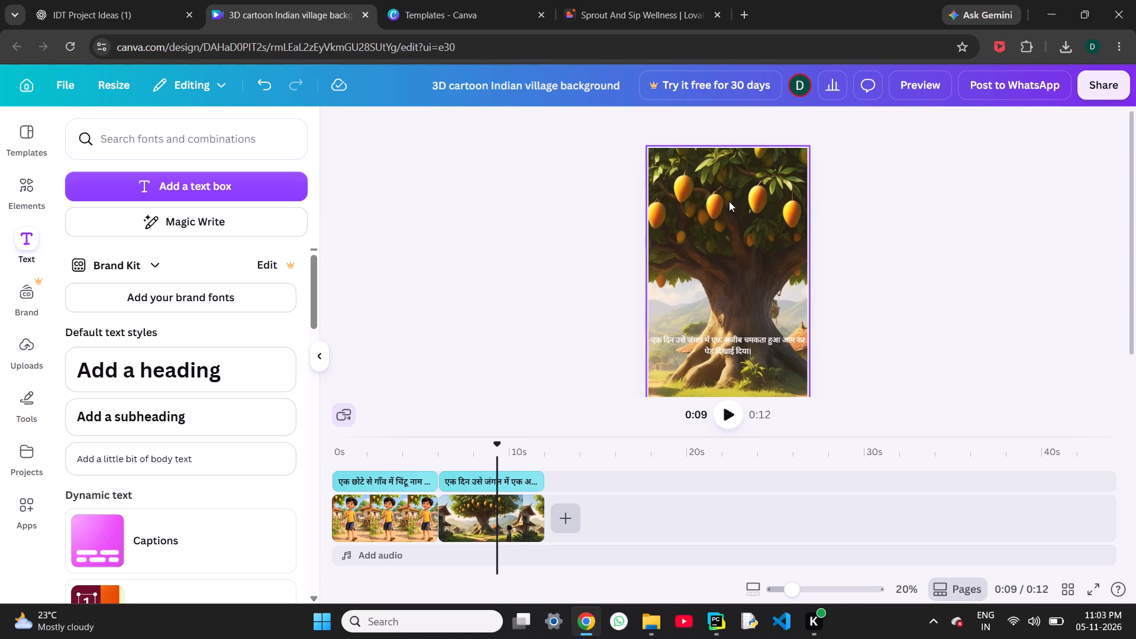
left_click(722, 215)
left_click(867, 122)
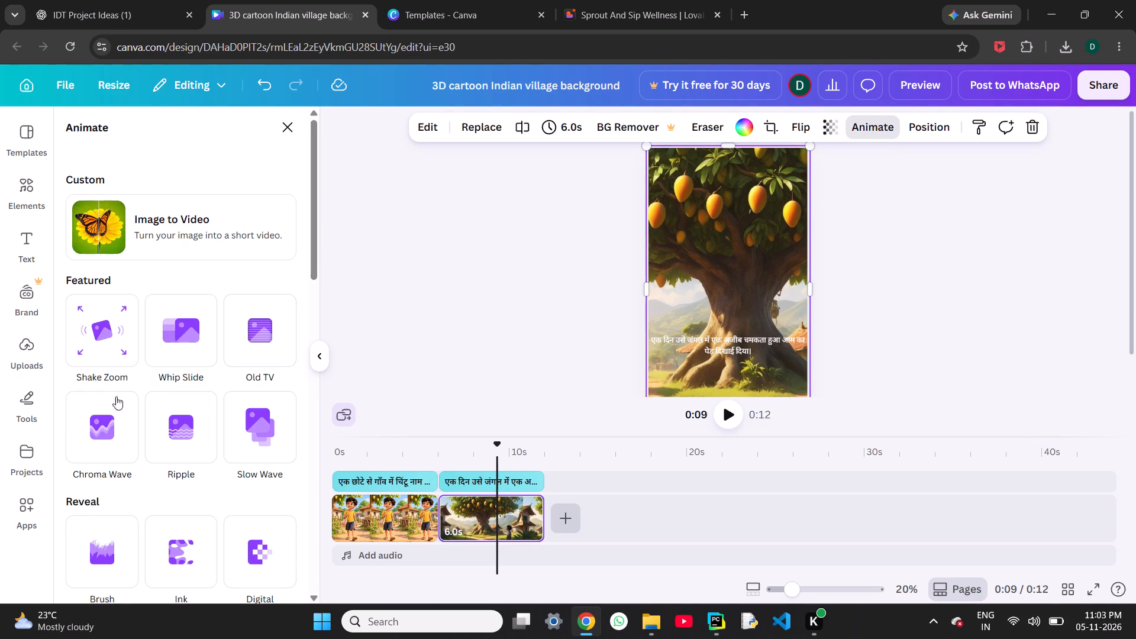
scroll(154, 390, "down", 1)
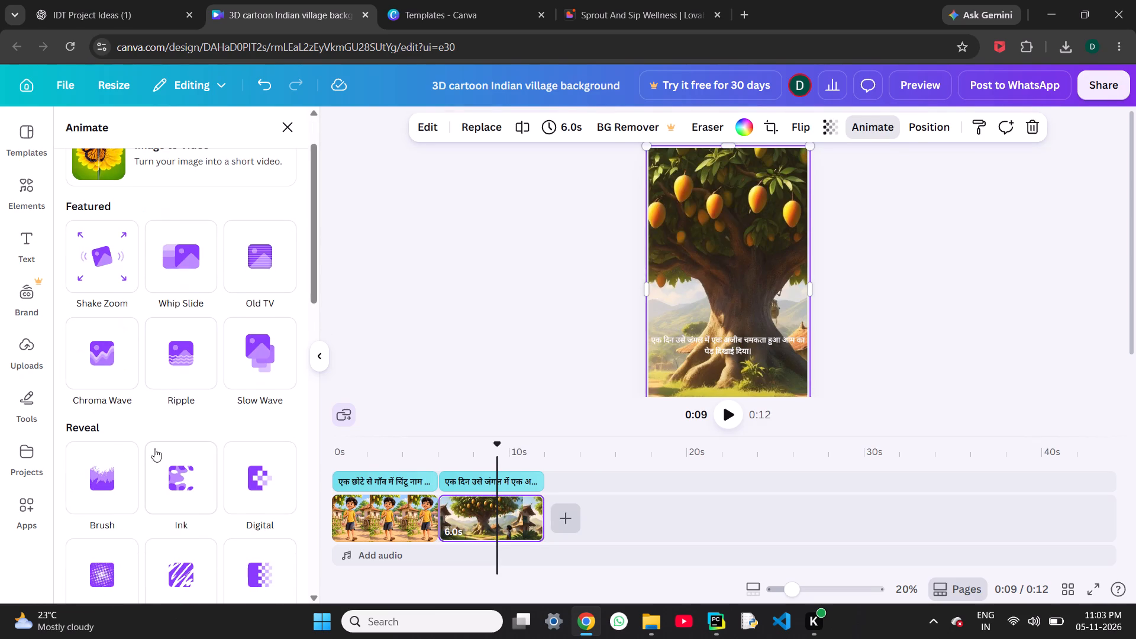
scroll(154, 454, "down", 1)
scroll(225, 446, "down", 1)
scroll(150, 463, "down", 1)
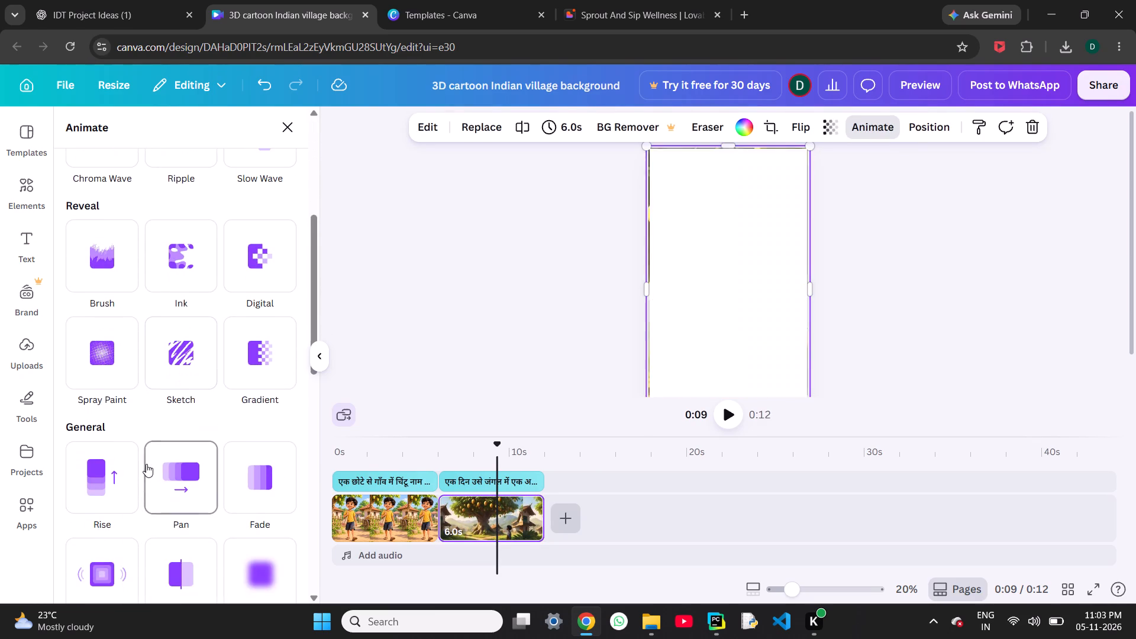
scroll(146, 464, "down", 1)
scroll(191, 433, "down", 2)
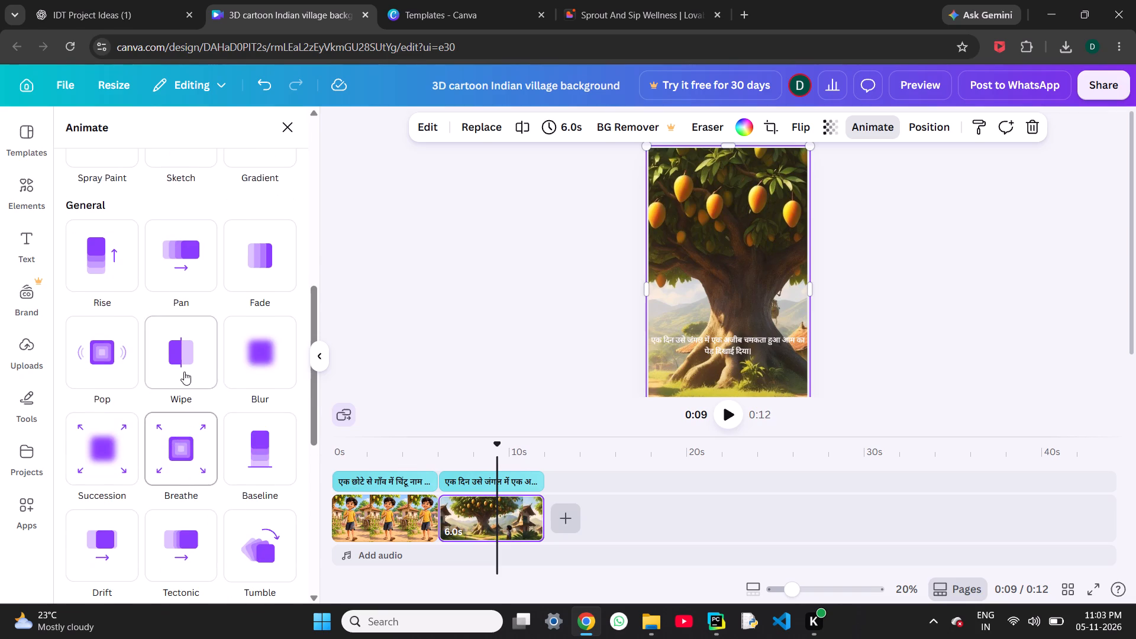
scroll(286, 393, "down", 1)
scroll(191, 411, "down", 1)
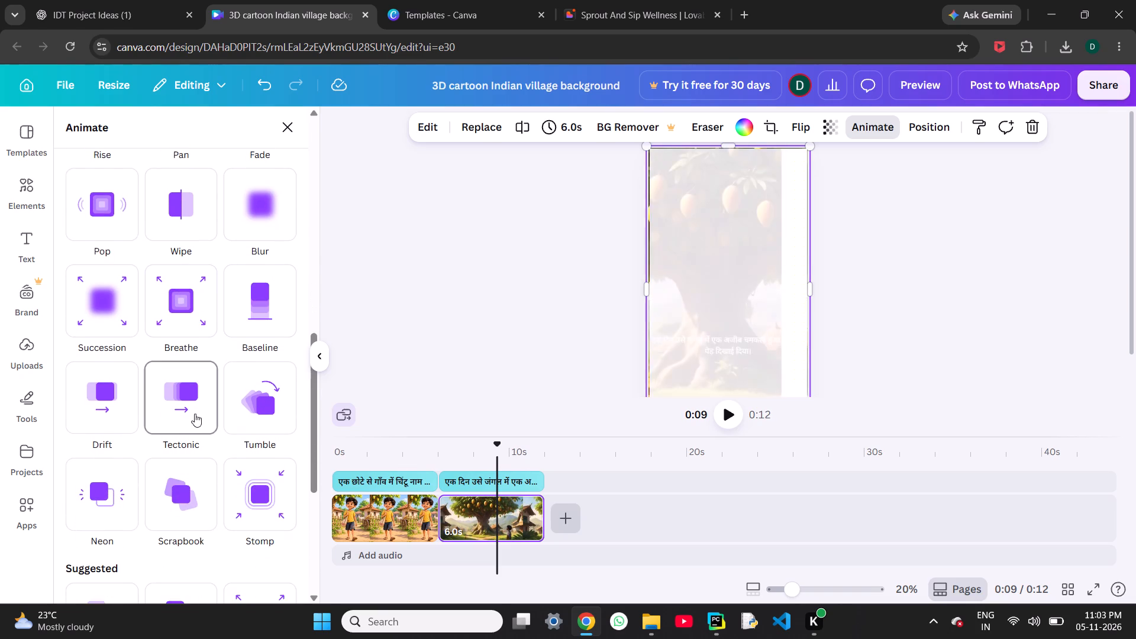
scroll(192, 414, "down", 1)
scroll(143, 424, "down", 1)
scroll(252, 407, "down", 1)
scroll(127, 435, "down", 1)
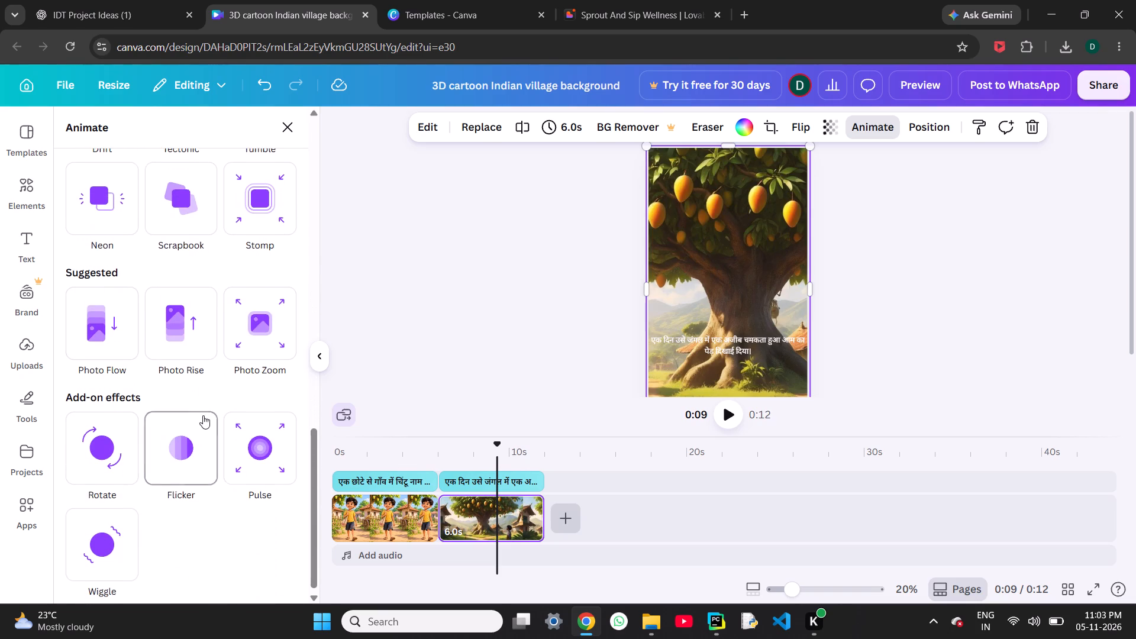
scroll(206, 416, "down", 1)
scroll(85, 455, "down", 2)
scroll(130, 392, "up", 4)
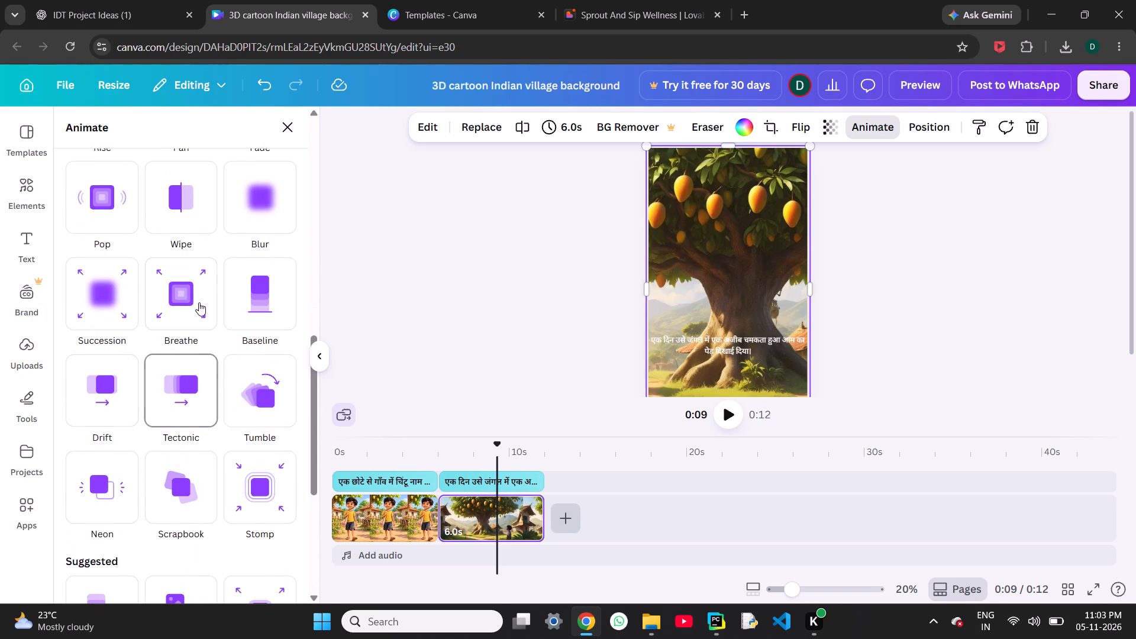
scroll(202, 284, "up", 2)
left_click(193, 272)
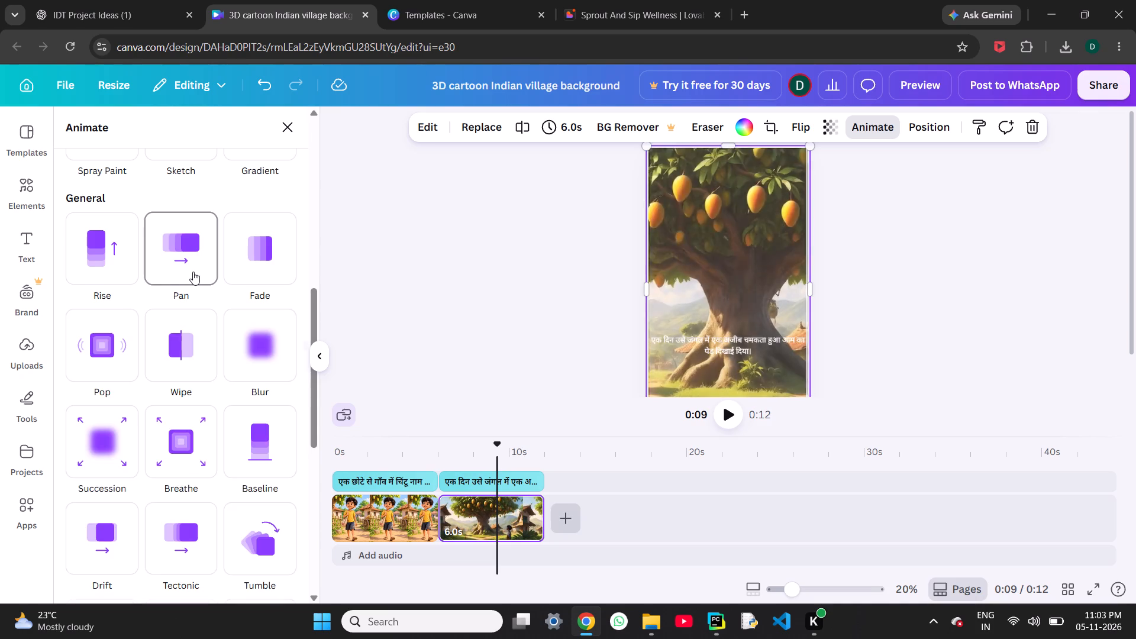
Apply the featured Shake Zoom animation to the mango tree image on enter.
scroll(195, 273, "up", 8)
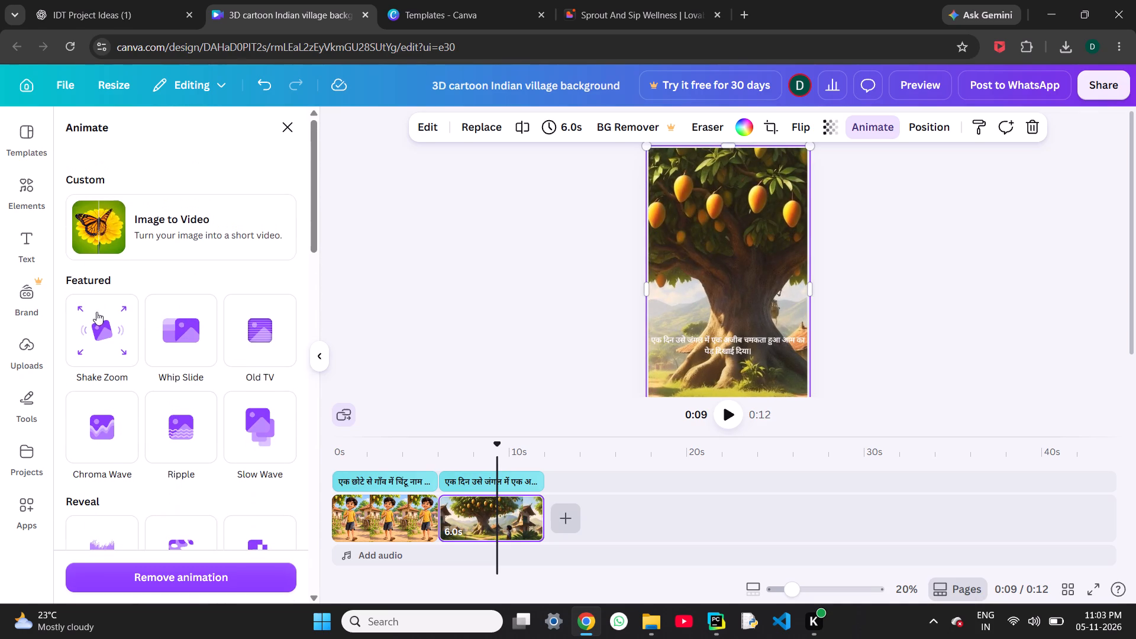
left_click(85, 322)
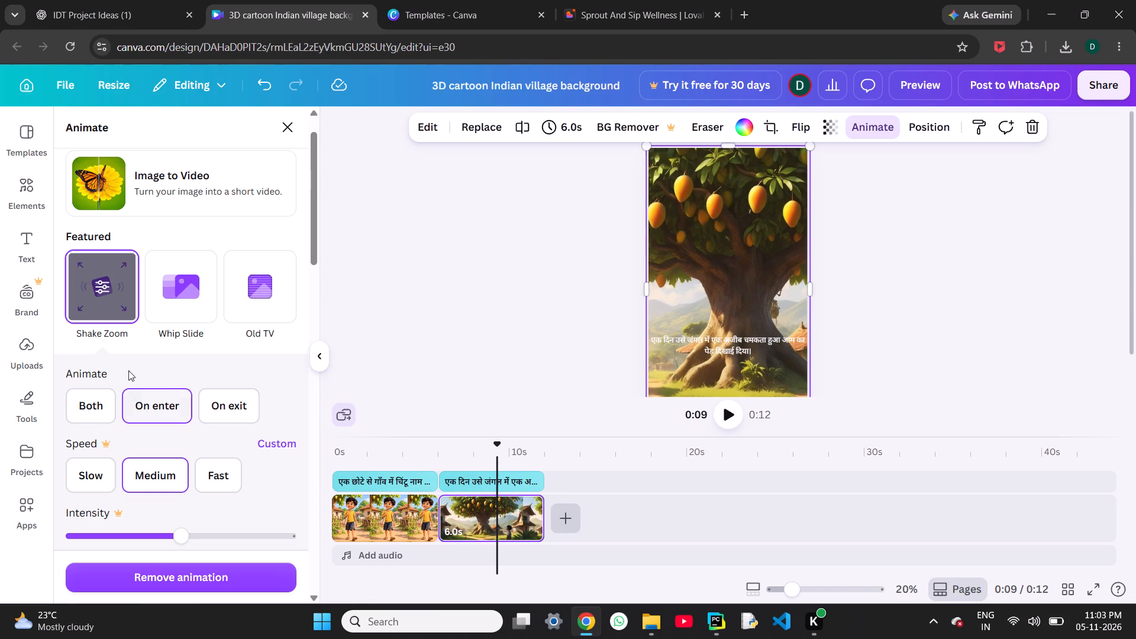
scroll(163, 375, "down", 3)
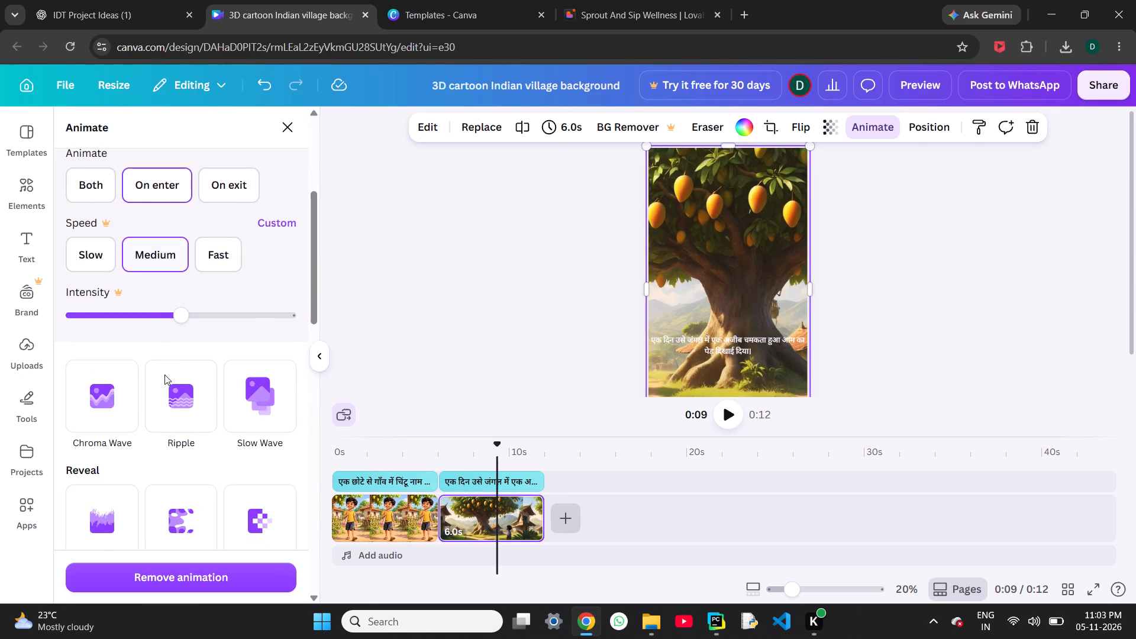
scroll(164, 375, "up", 6)
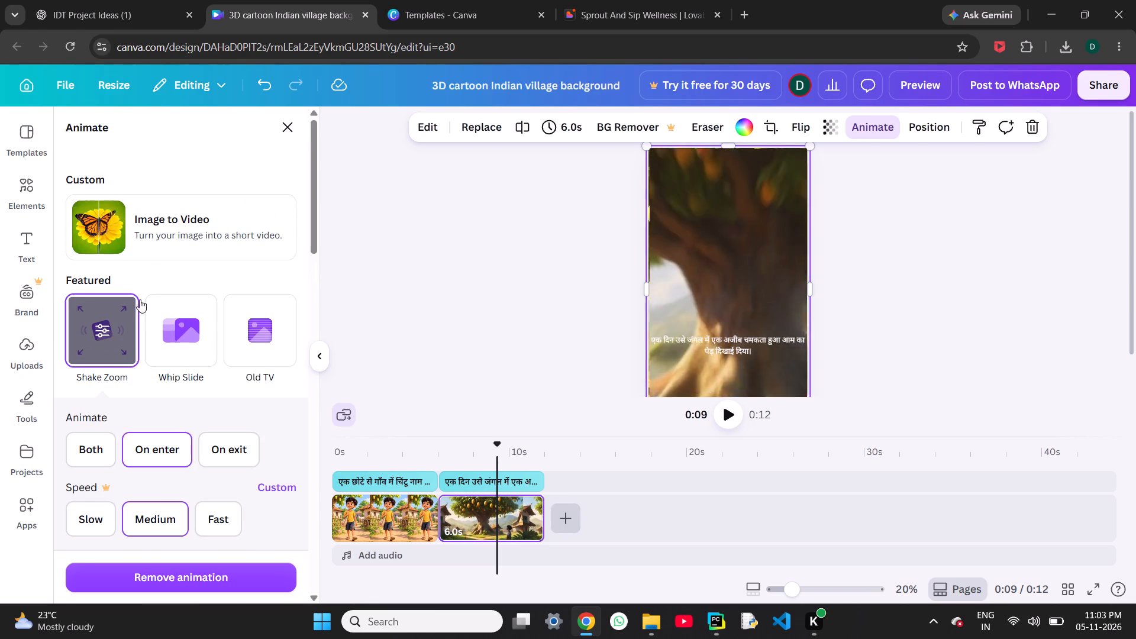
left_click(118, 334)
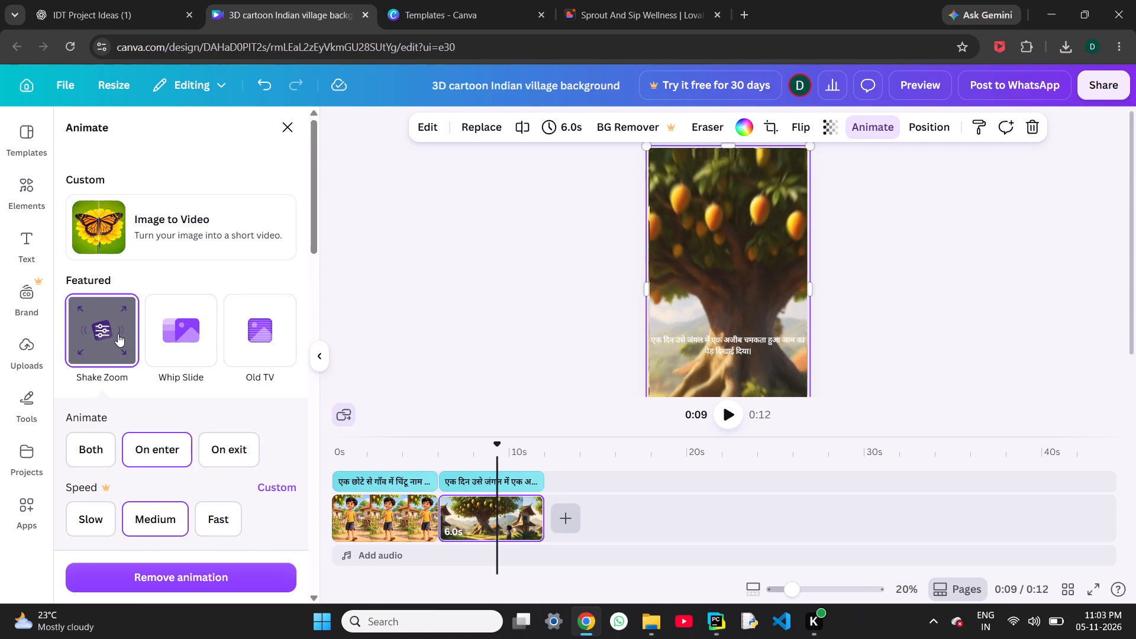
Play the video from the beginning to review the mango tree image's Shake Zoom animation.
left_click_drag(496, 531, 474, 522)
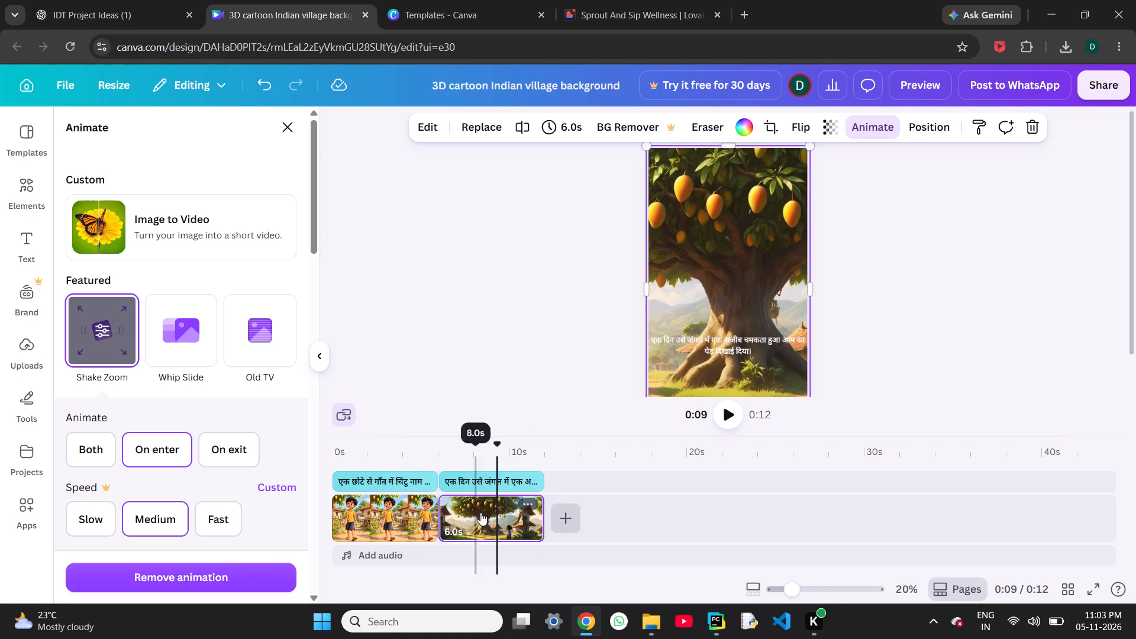
left_click_drag(500, 450, 275, 465)
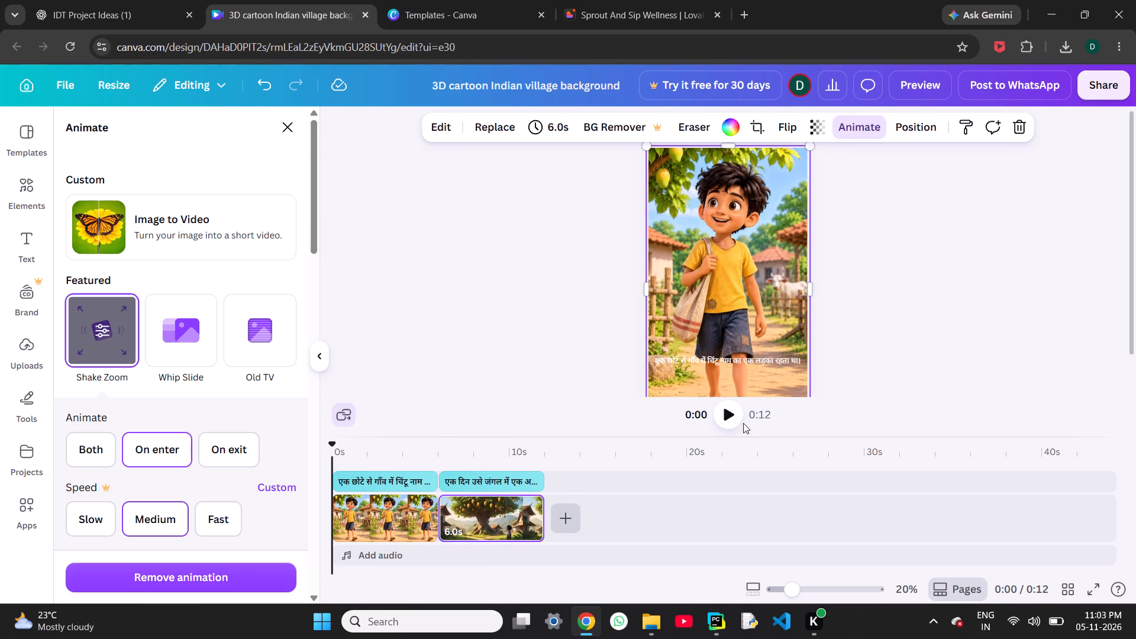
left_click(720, 409)
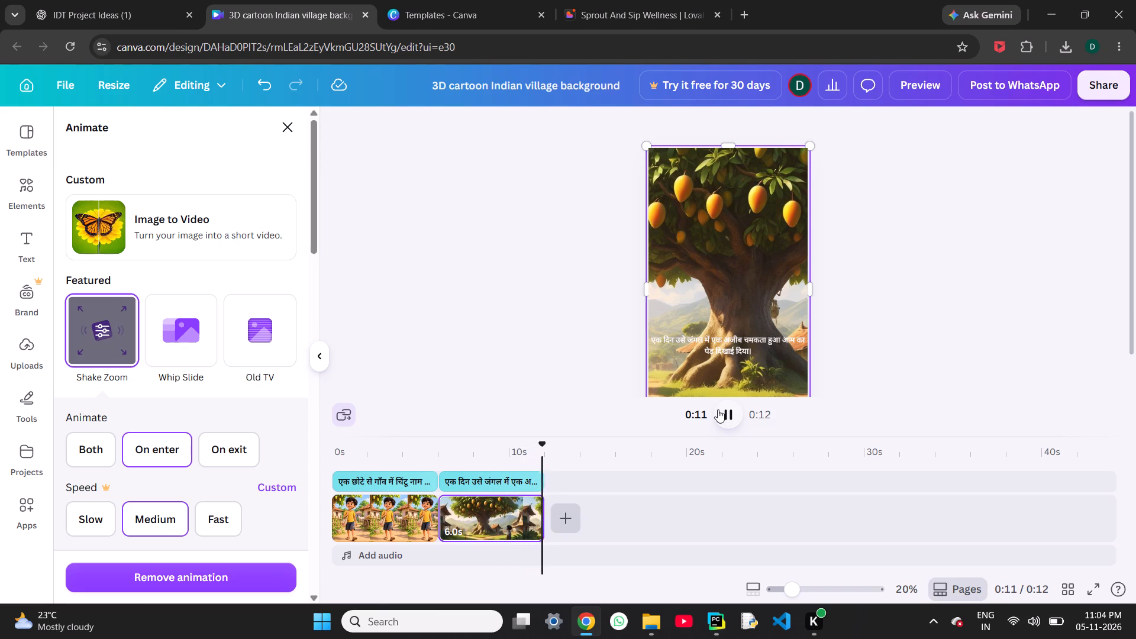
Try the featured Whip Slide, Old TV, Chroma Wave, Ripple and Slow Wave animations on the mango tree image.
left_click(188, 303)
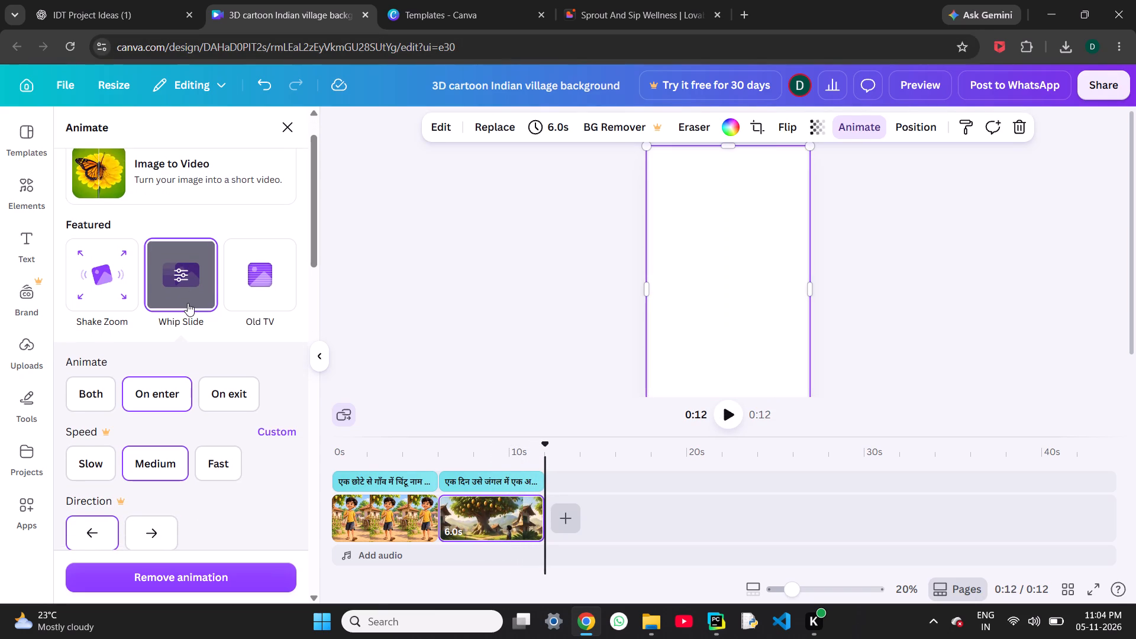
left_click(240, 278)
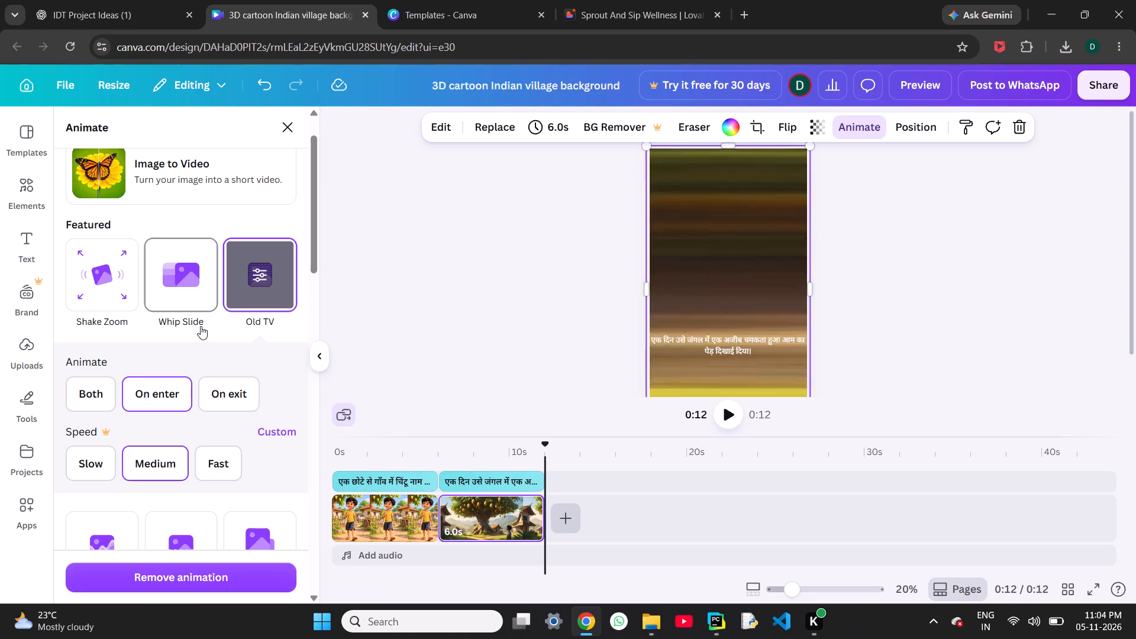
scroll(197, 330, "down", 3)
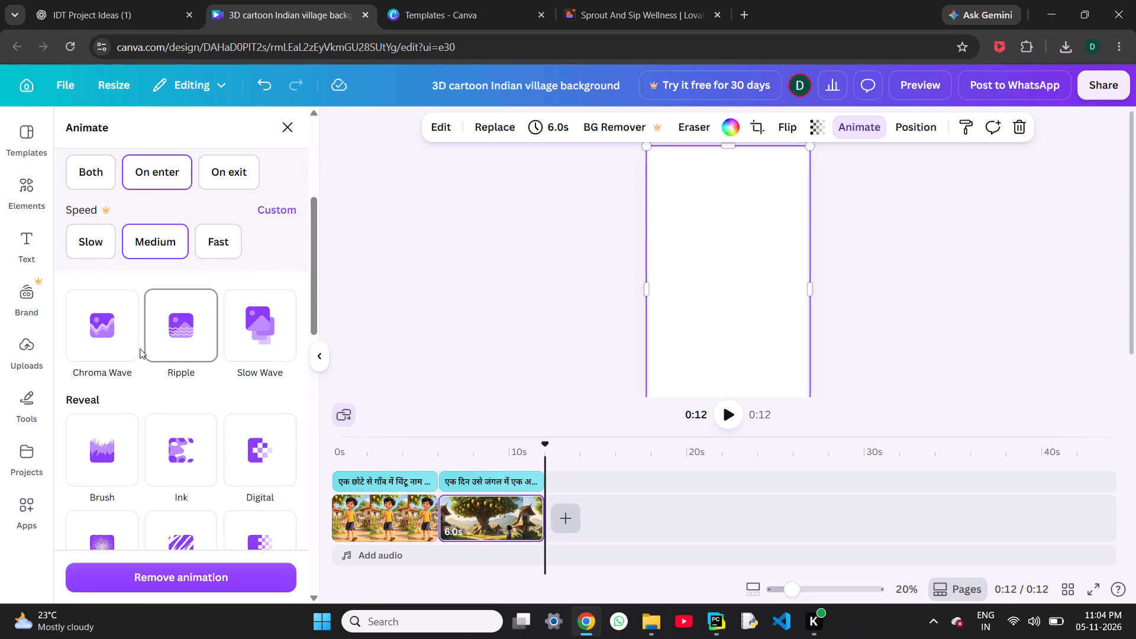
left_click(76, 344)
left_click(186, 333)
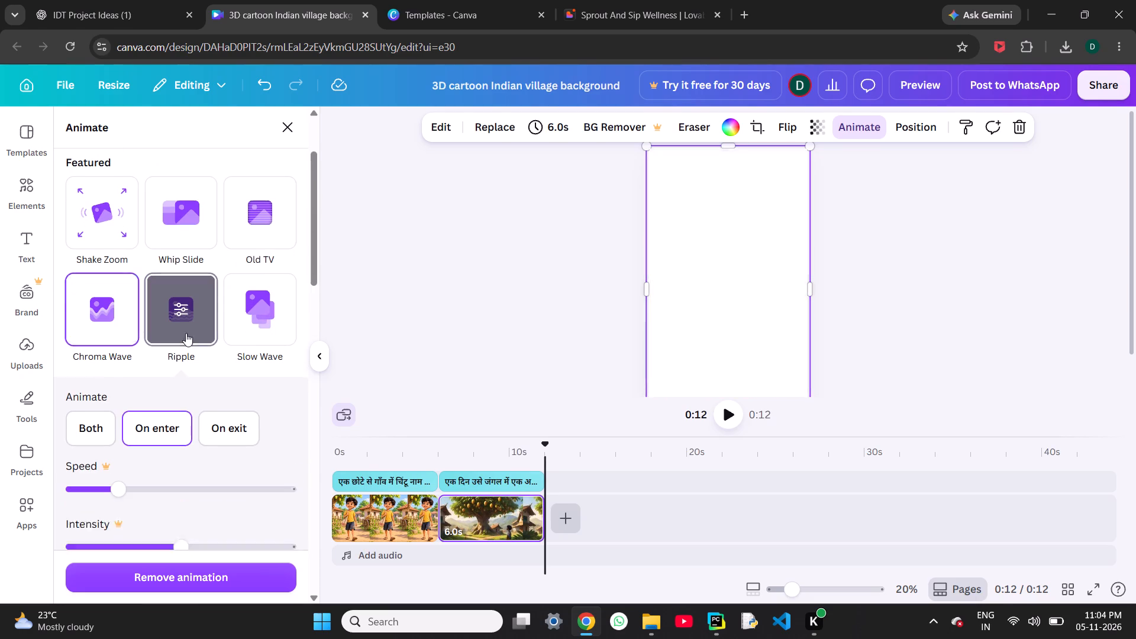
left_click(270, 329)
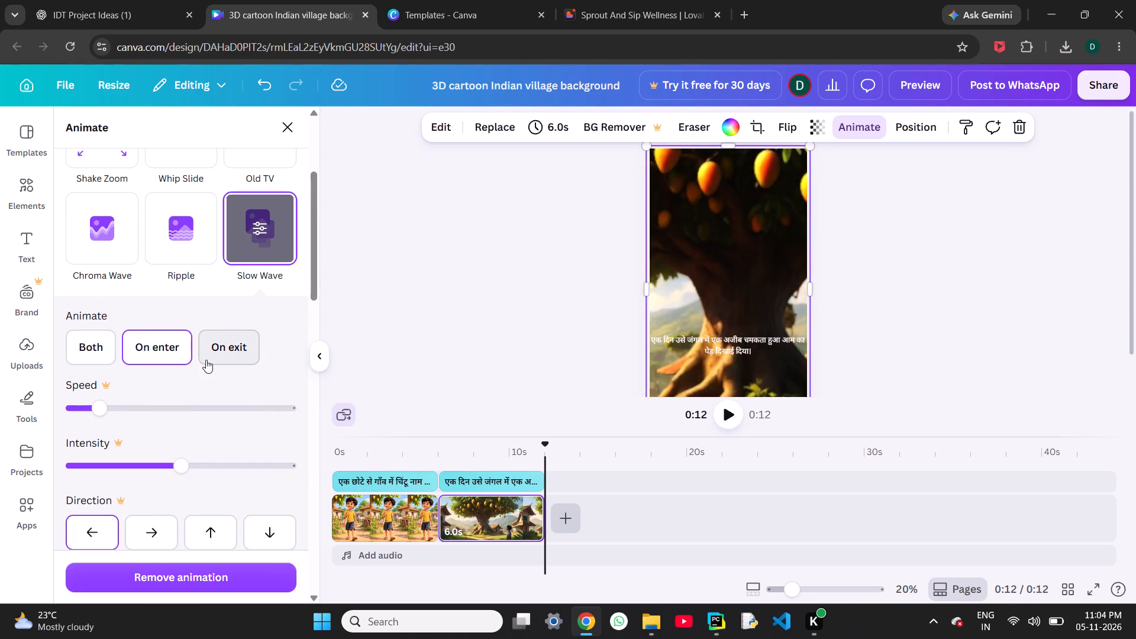
Try the general Rise and Pan animations on the mango tree image, and settle on Fade on enter.
scroll(206, 360, "down", 1)
scroll(138, 368, "down", 3)
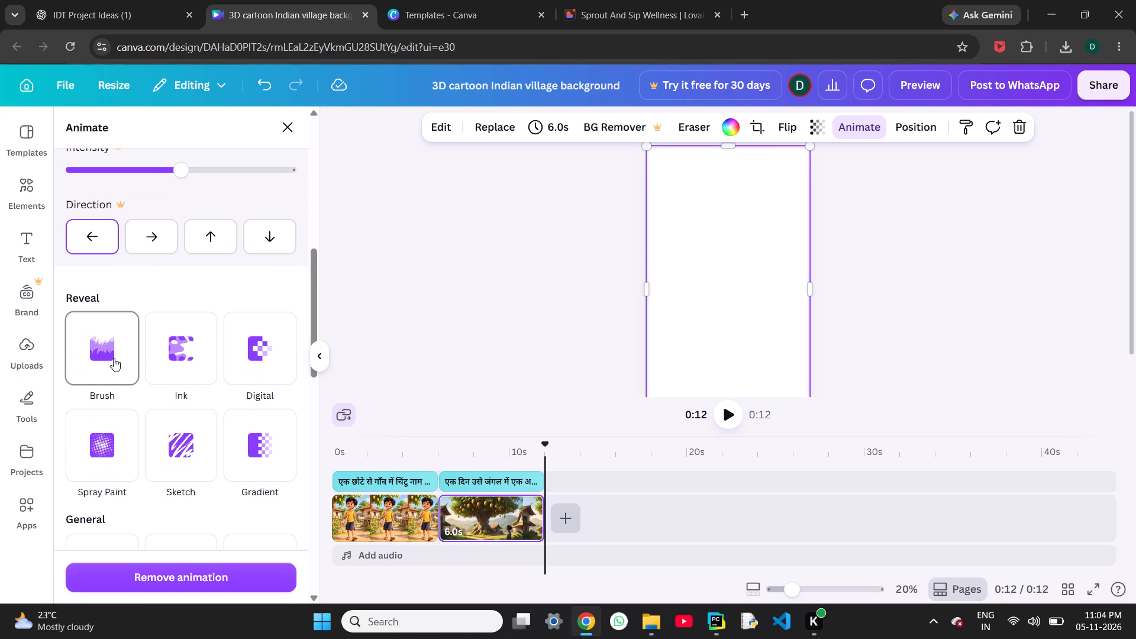
scroll(160, 341, "down", 2)
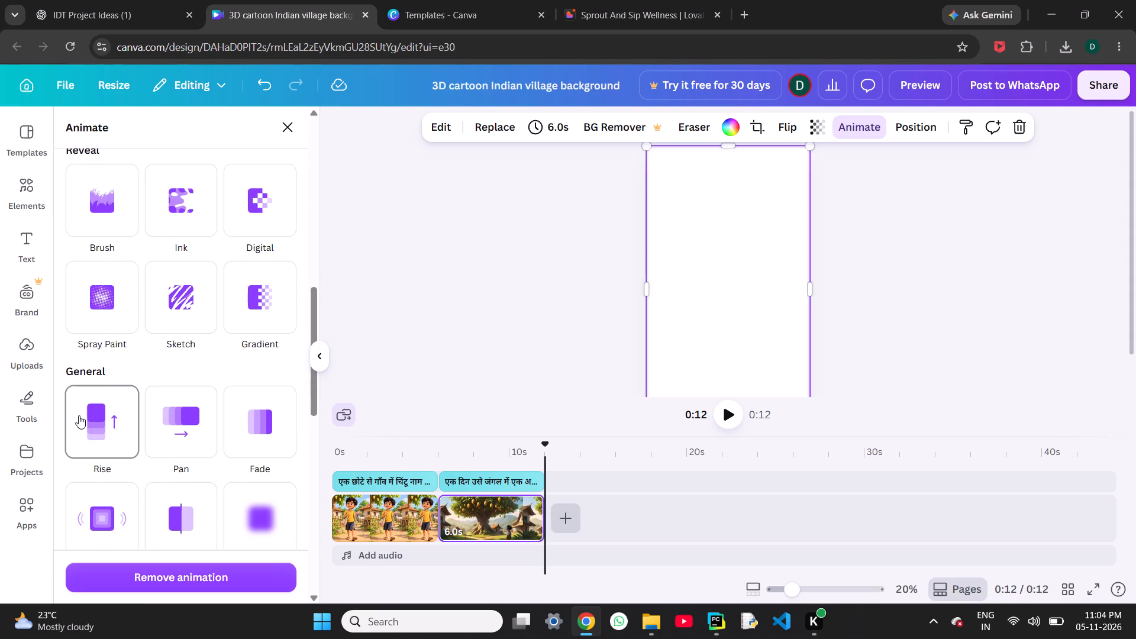
left_click(79, 415)
left_click(171, 289)
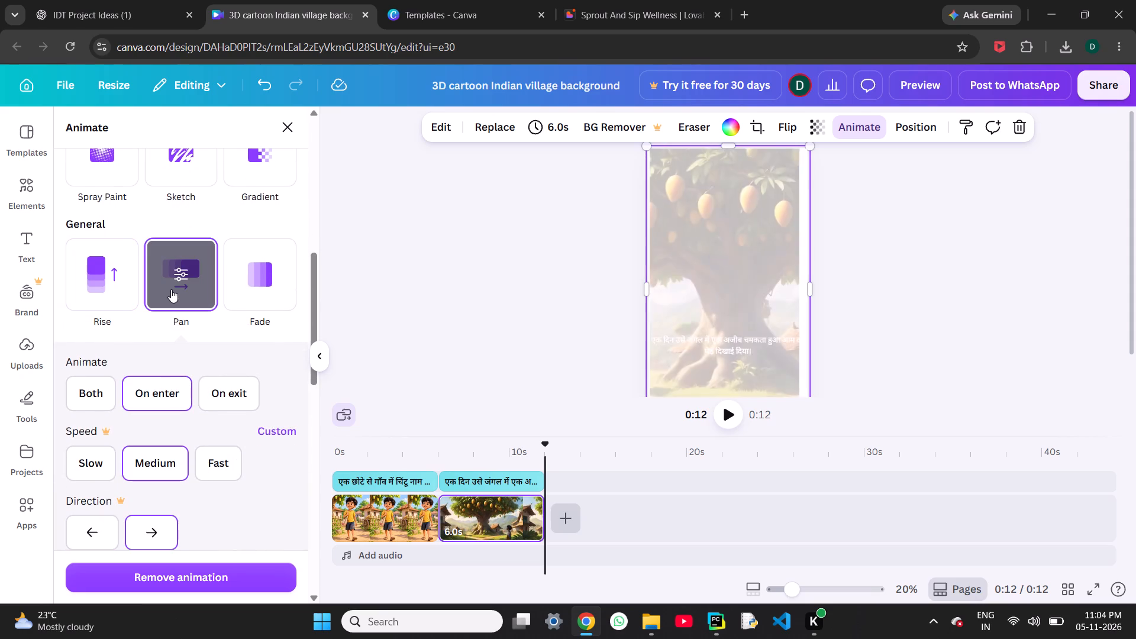
left_click(231, 270)
left_click(231, 270)
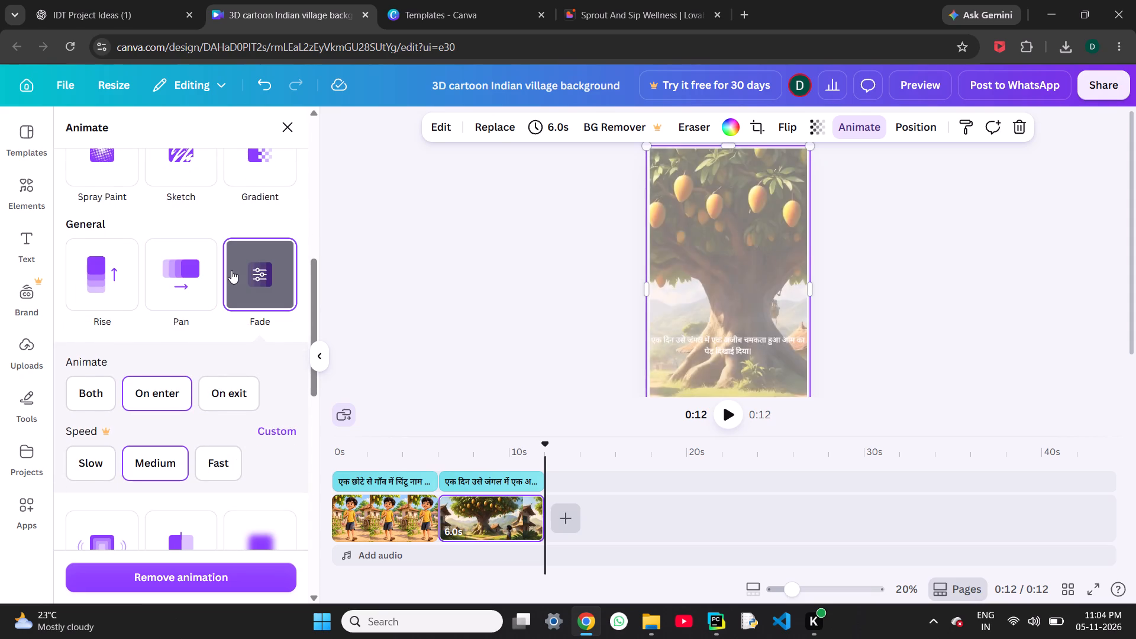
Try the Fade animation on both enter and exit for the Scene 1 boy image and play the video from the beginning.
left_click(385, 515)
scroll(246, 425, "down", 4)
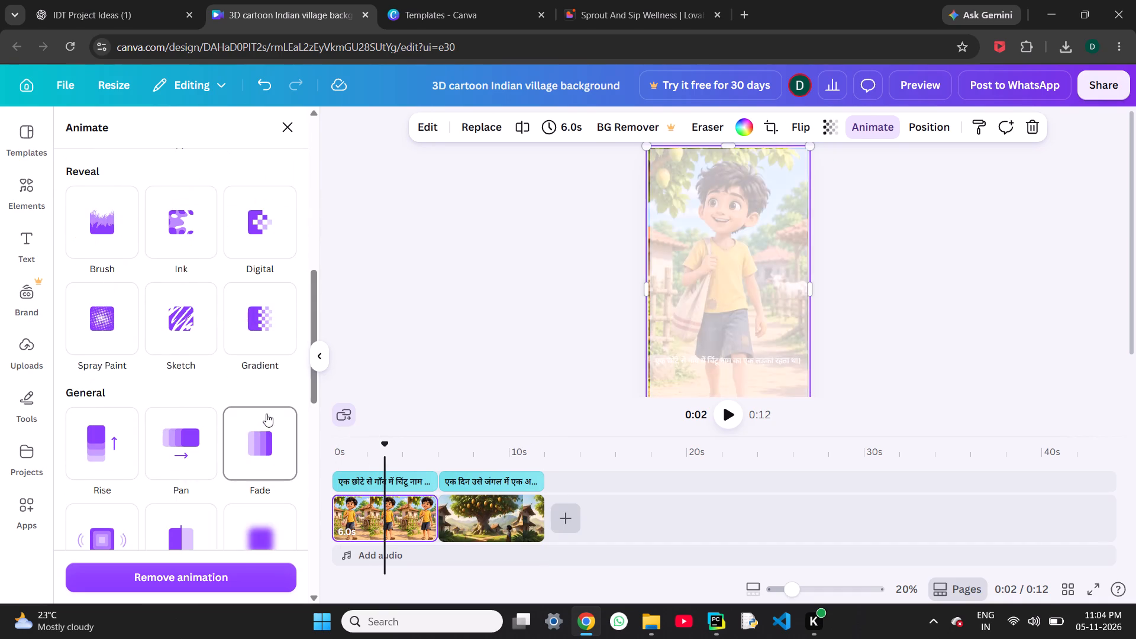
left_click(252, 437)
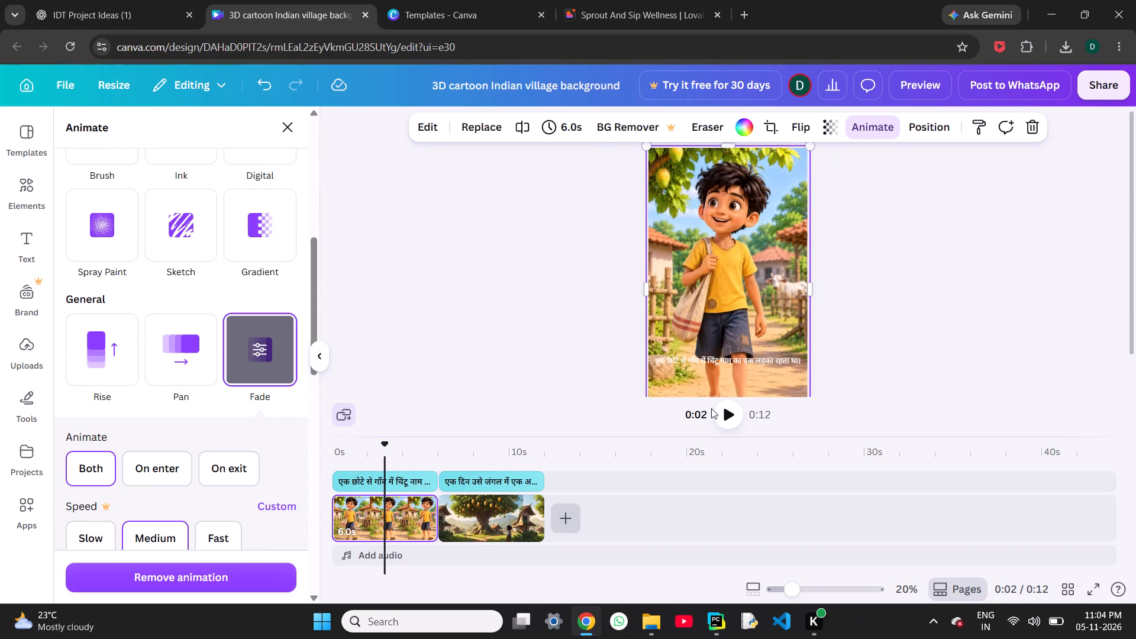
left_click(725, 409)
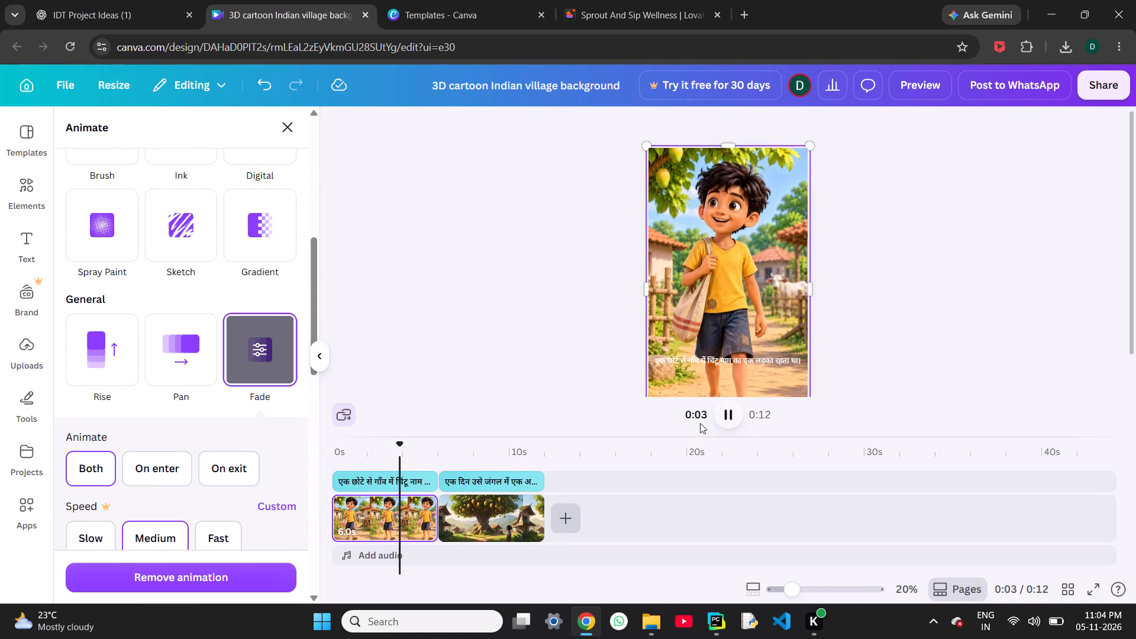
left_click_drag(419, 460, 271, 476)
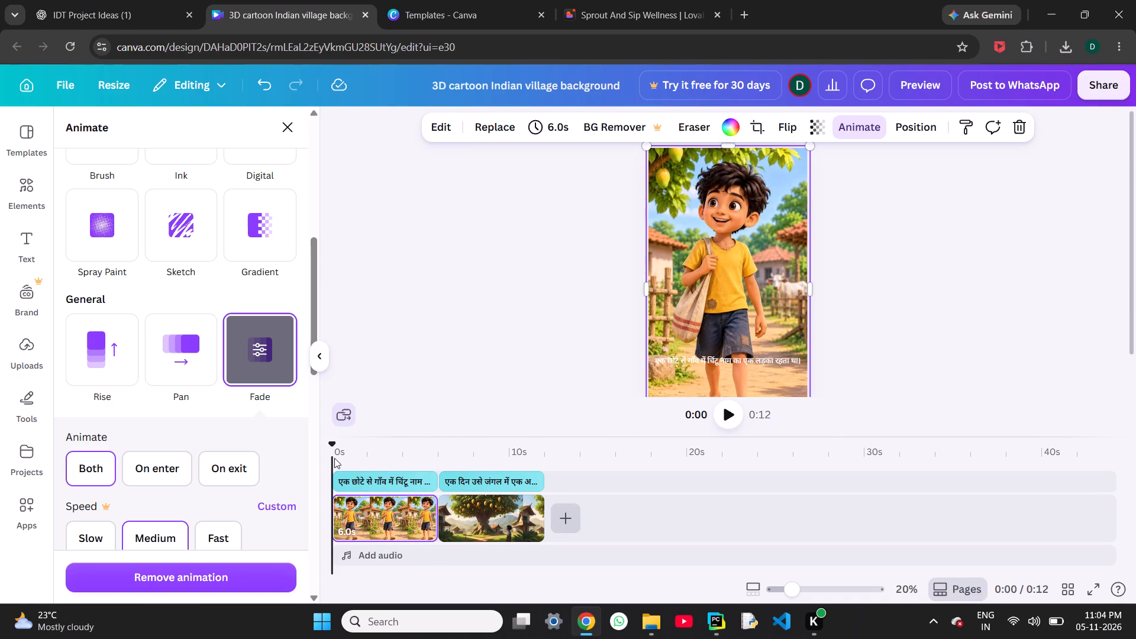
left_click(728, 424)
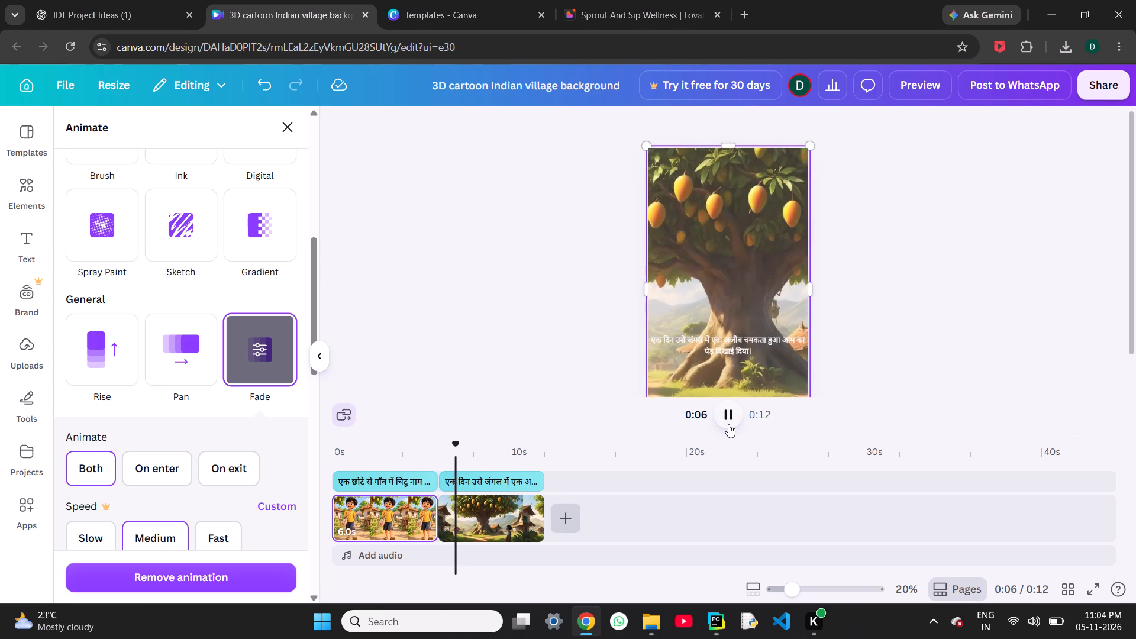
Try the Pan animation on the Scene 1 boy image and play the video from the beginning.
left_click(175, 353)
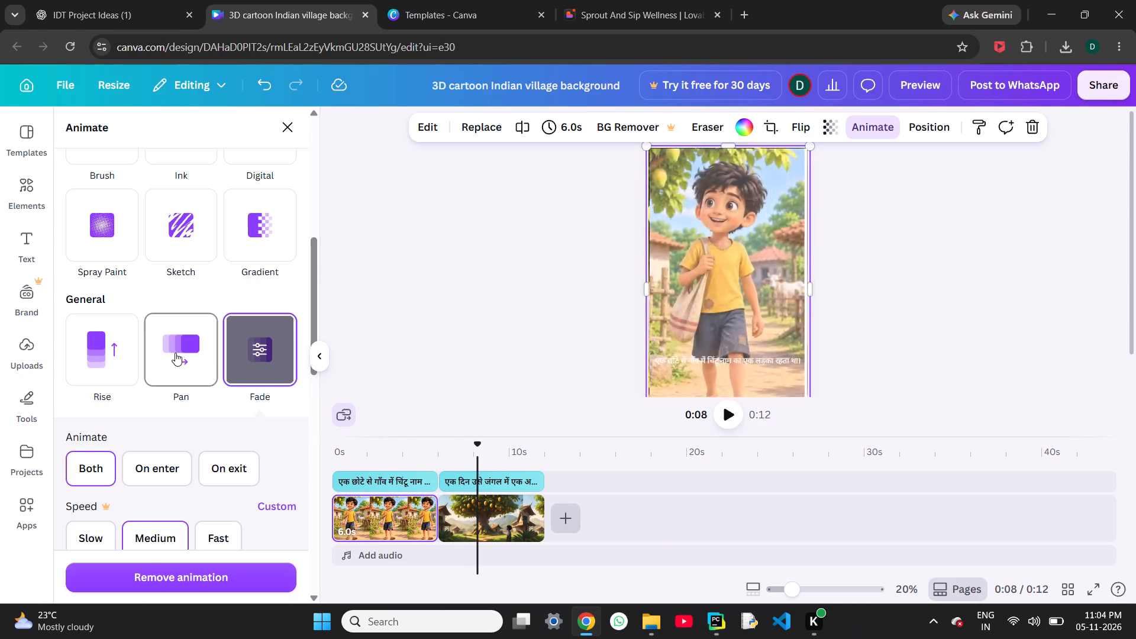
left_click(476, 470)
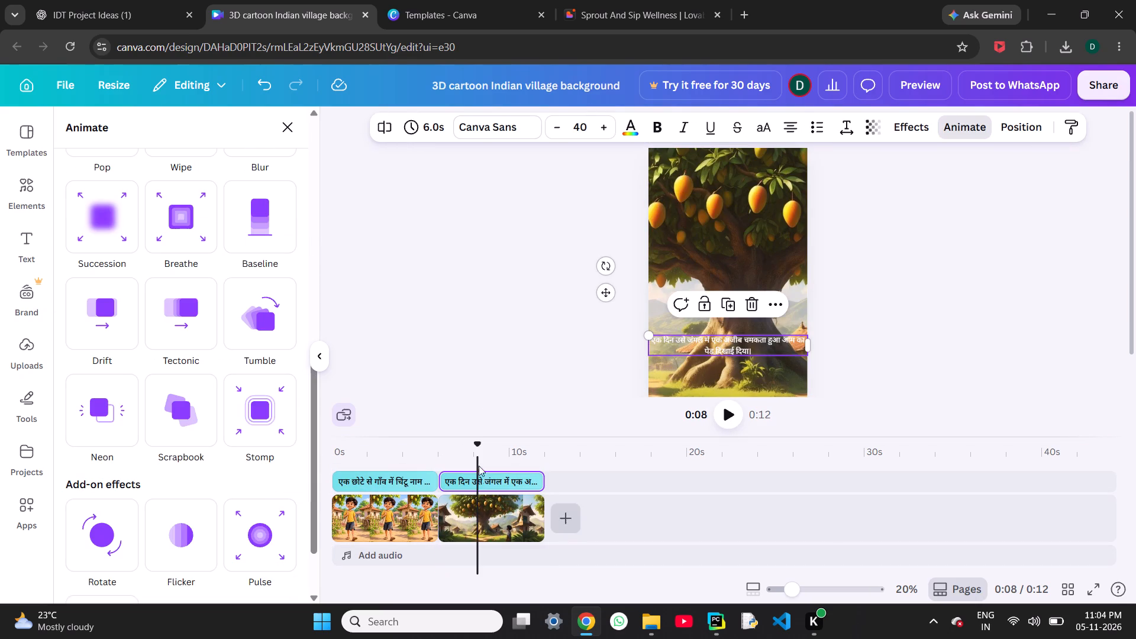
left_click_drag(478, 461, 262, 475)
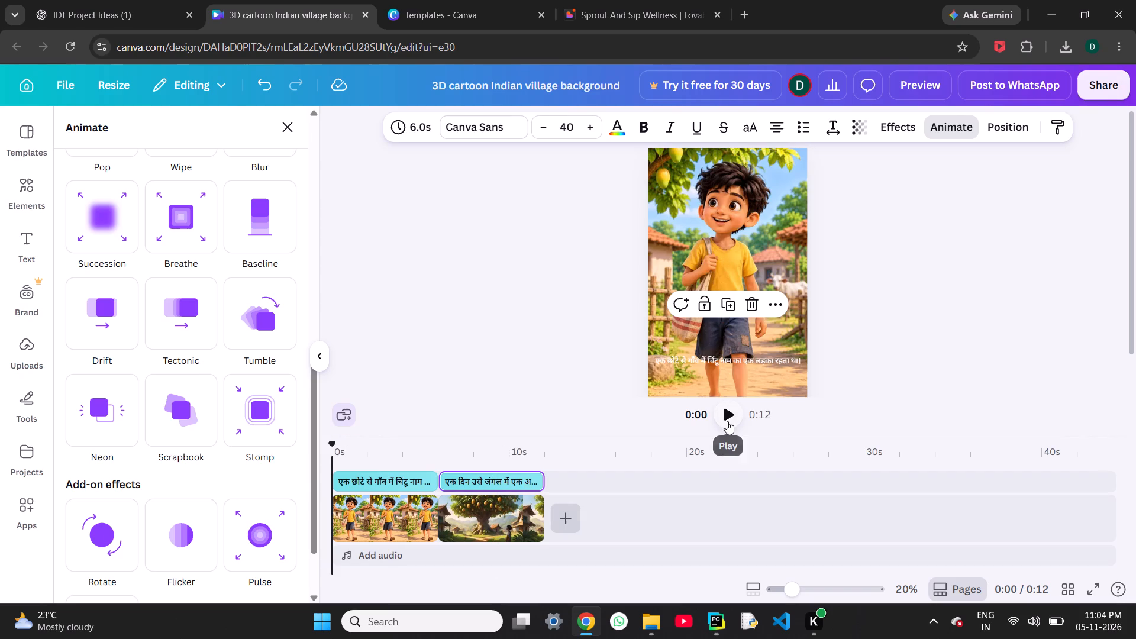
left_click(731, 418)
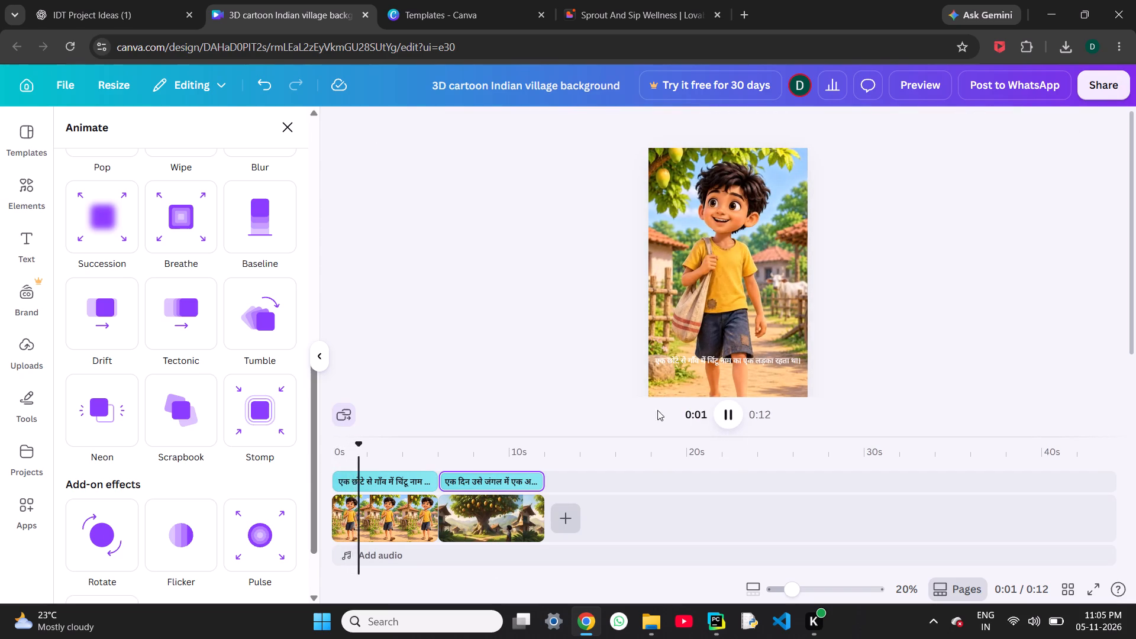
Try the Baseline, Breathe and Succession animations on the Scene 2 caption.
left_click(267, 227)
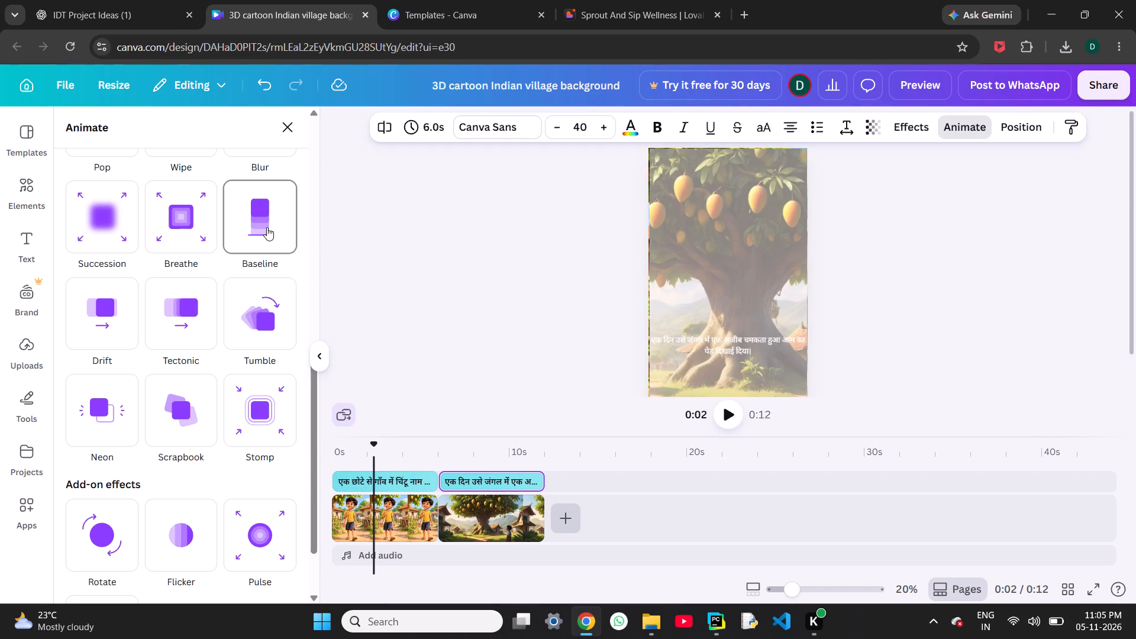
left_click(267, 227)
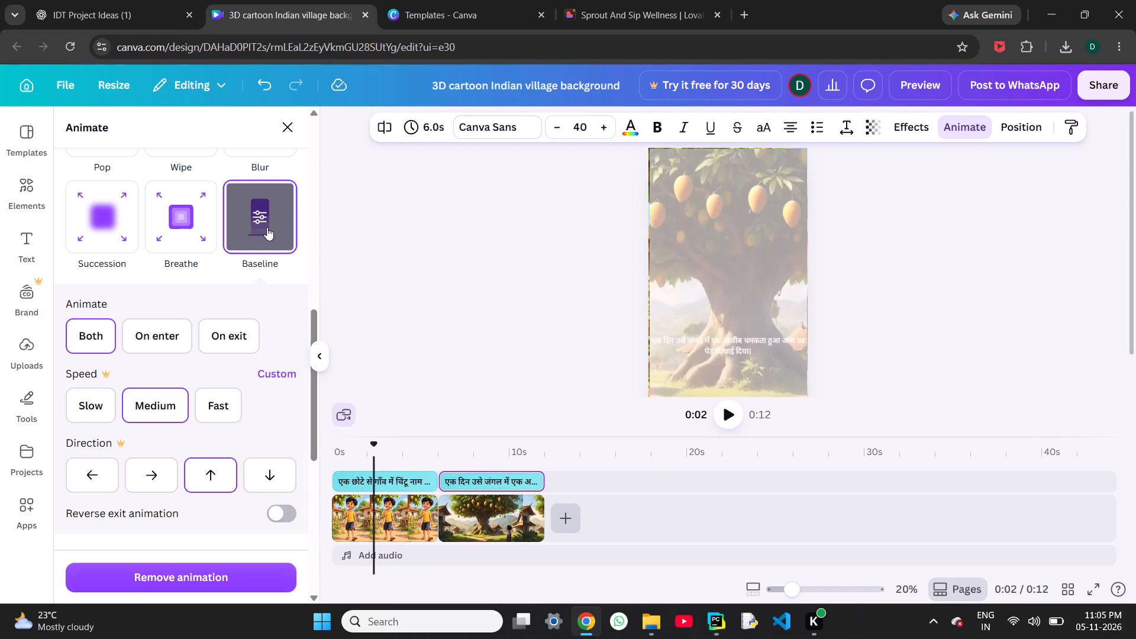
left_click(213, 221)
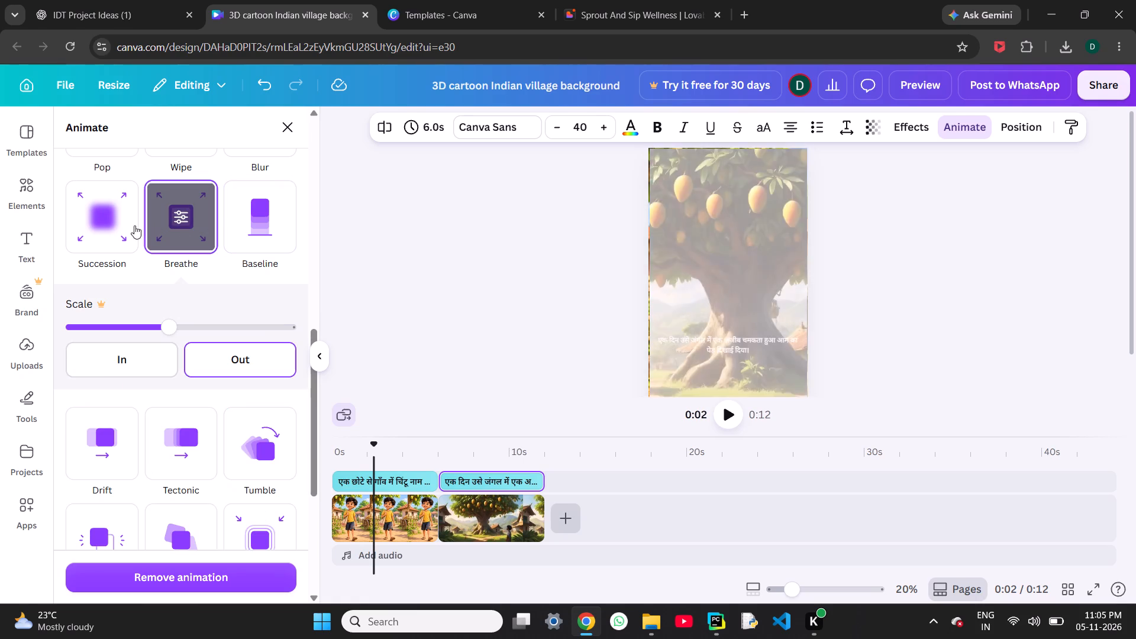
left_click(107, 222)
Apply the Wipe animation to the Scene 2 caption on both enter and exit.
scroll(176, 215, "up", 3)
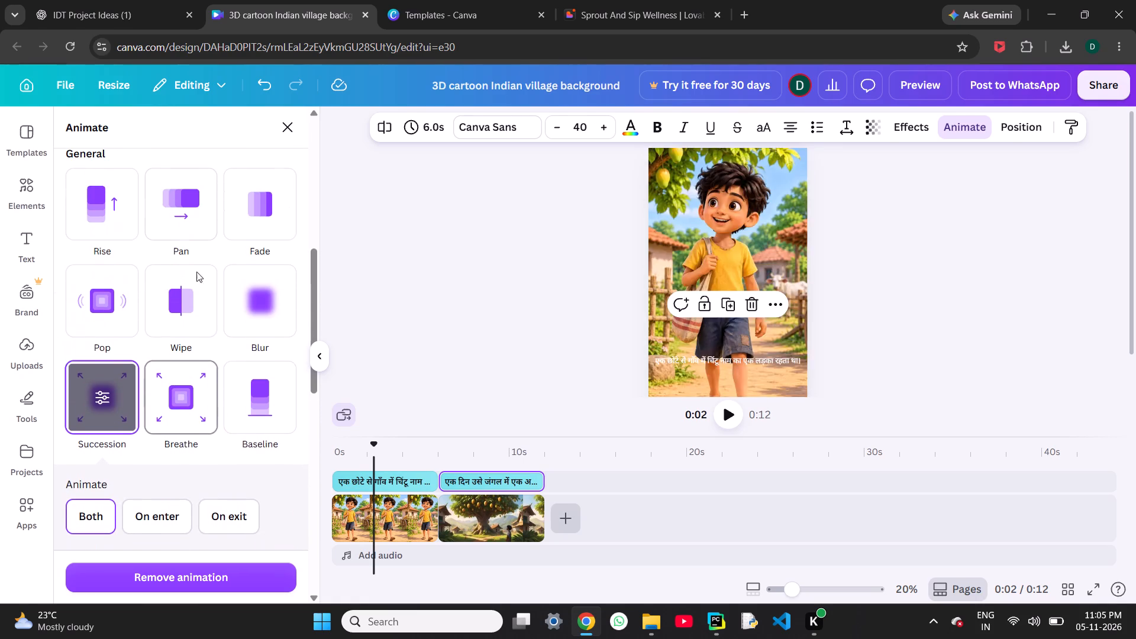
left_click(200, 279)
scroll(200, 279, "up", 1)
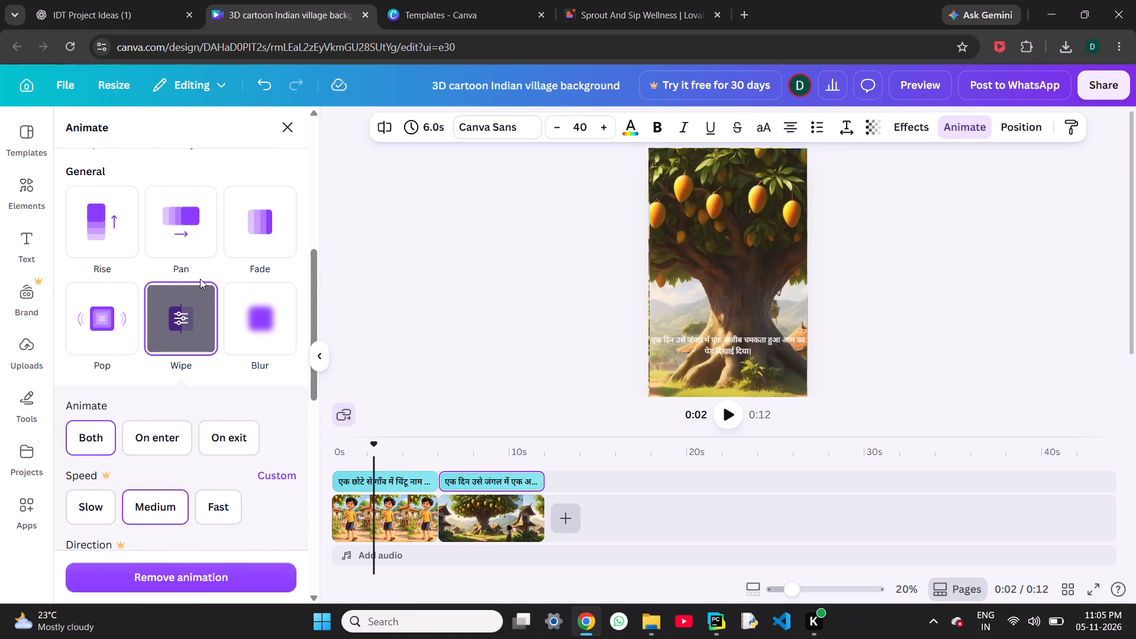
scroll(192, 309, "up", 1)
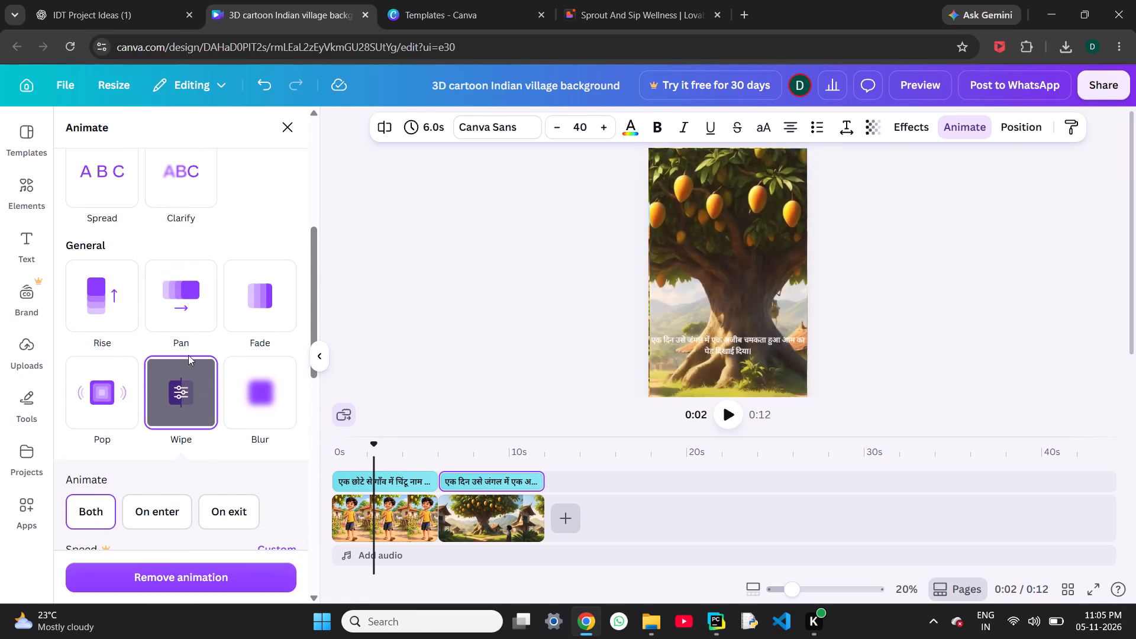
left_click(188, 369)
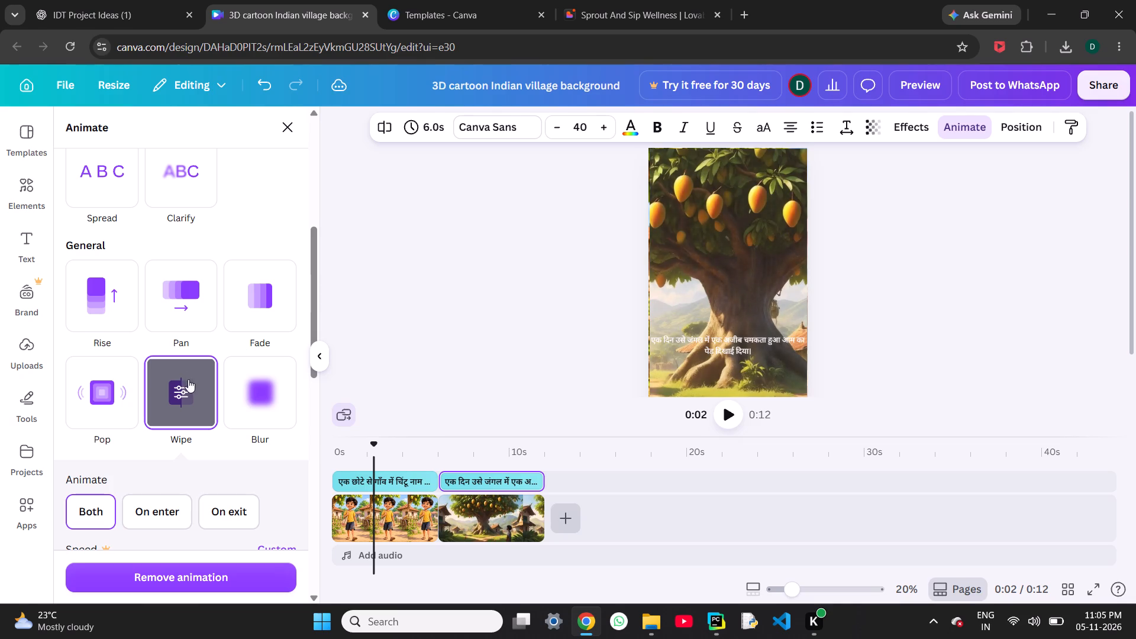
Apply the featured Whip Slide animation to the Scene 1 boy image on both enter and exit at medium speed.
left_click(418, 508)
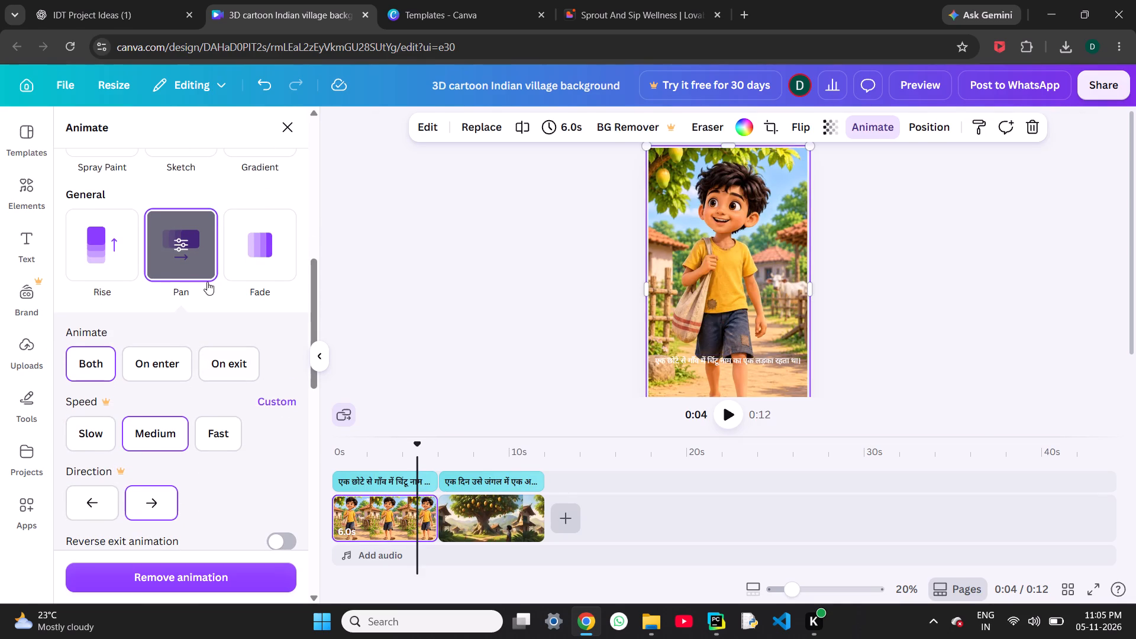
scroll(195, 262, "up", 4)
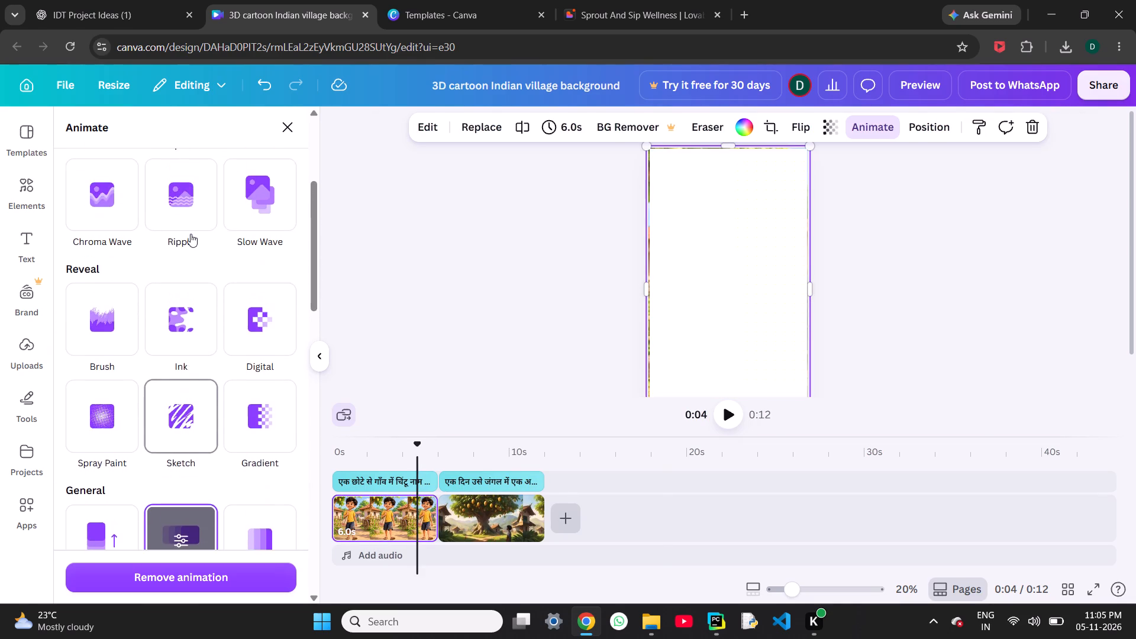
scroll(191, 234, "up", 2)
left_click(188, 244)
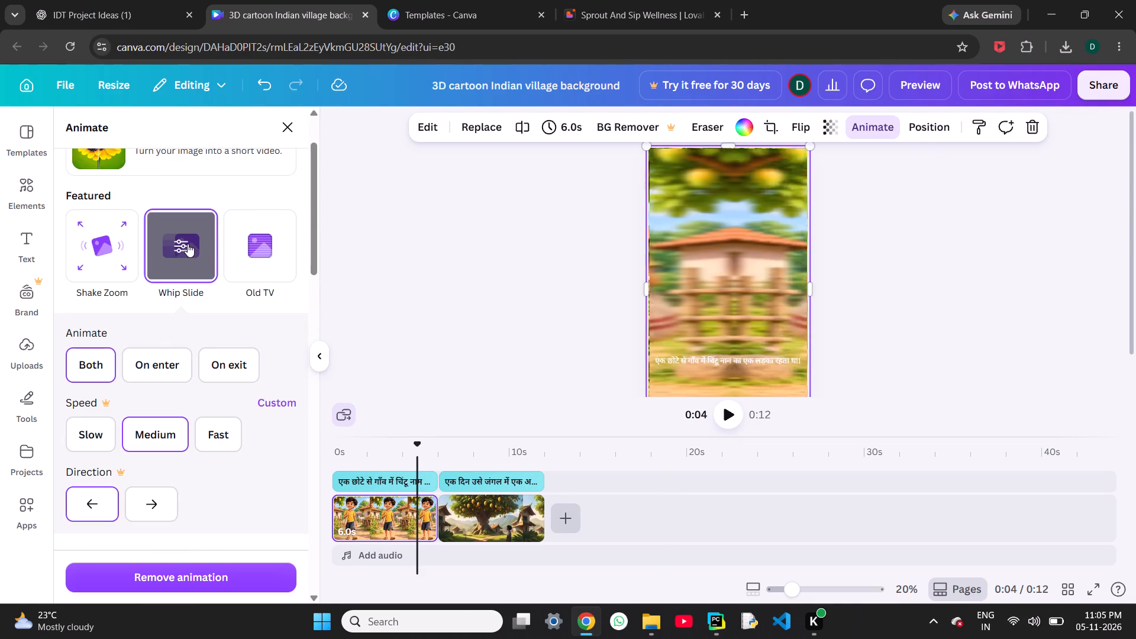
scroll(195, 258, "down", 3)
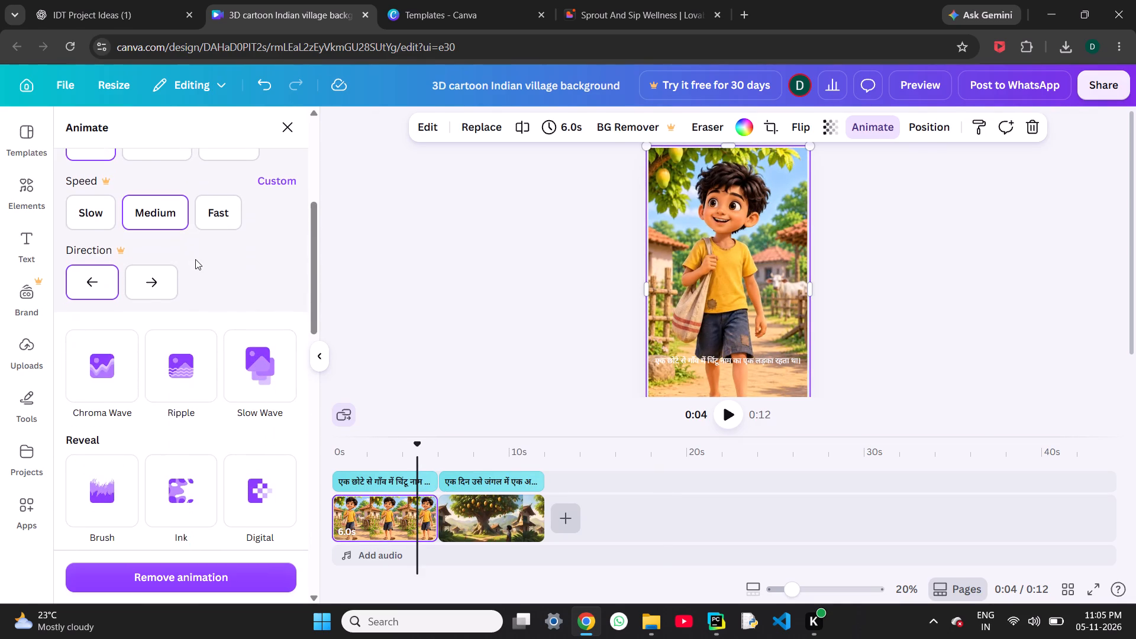
scroll(192, 374, "down", 1)
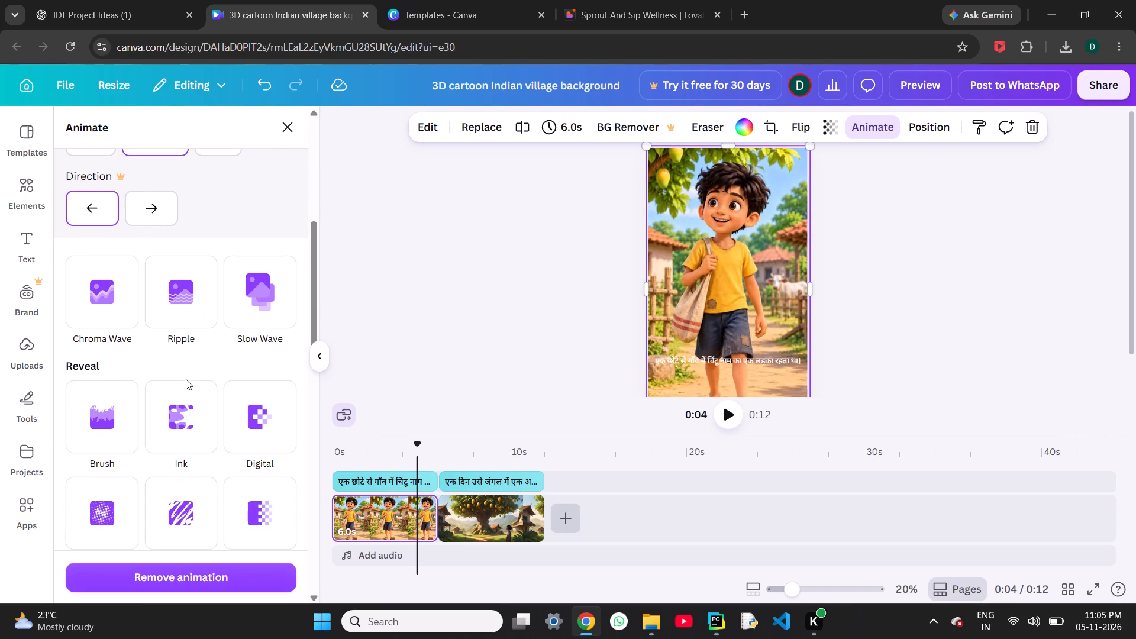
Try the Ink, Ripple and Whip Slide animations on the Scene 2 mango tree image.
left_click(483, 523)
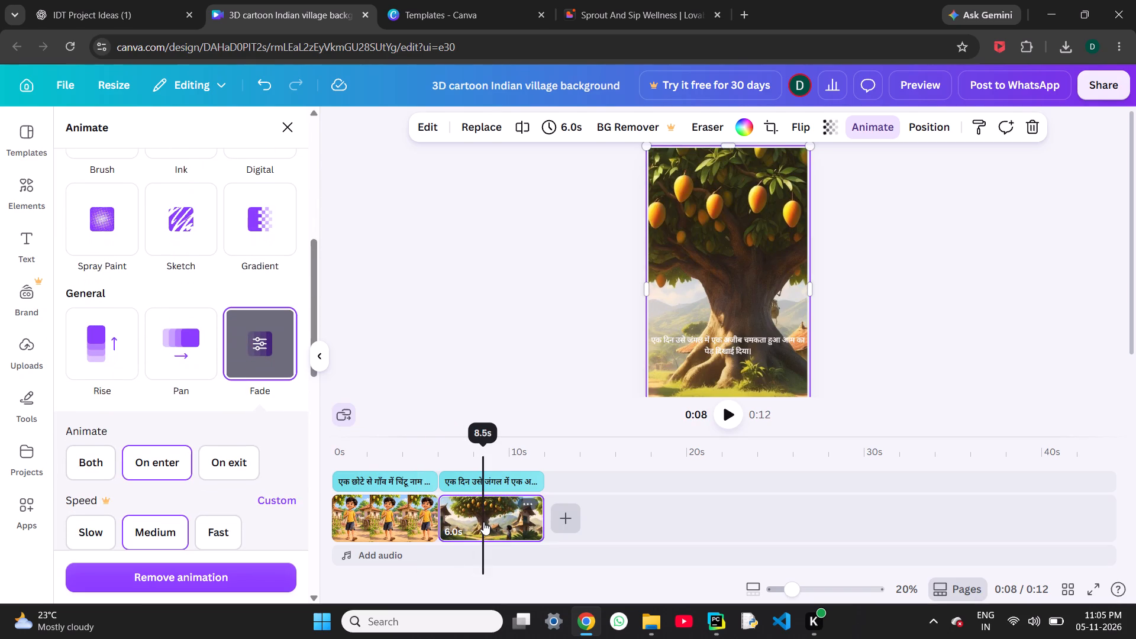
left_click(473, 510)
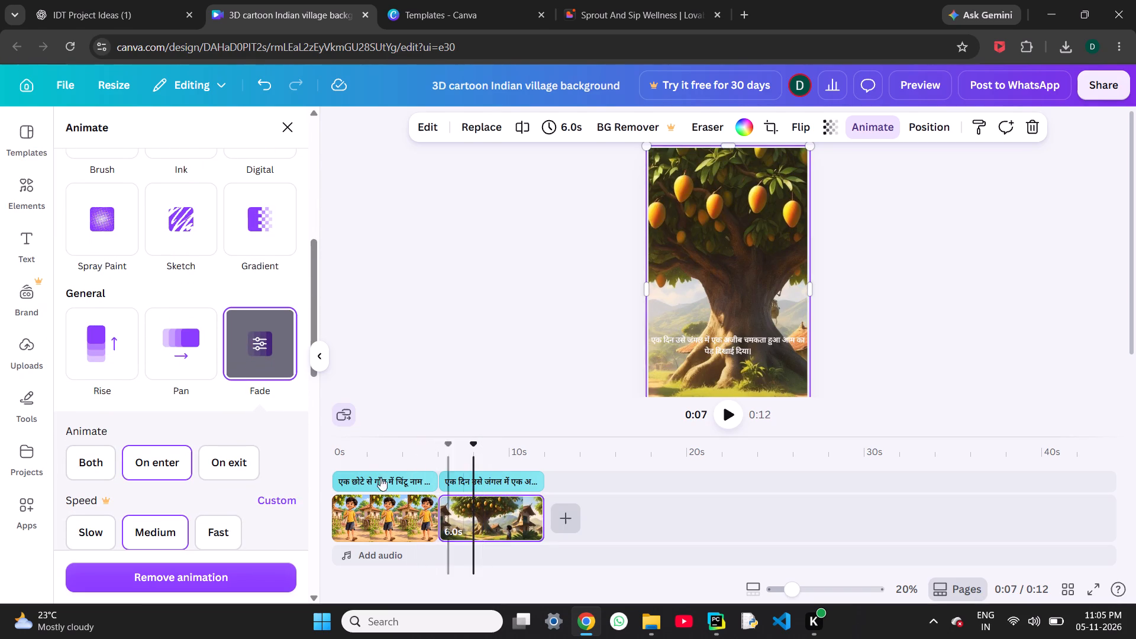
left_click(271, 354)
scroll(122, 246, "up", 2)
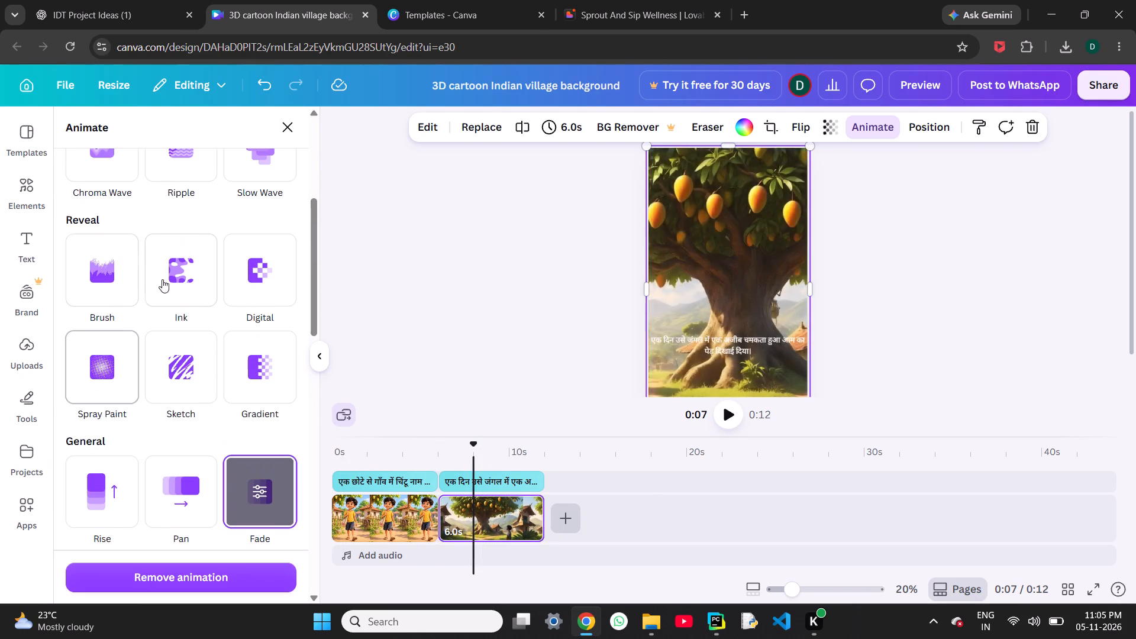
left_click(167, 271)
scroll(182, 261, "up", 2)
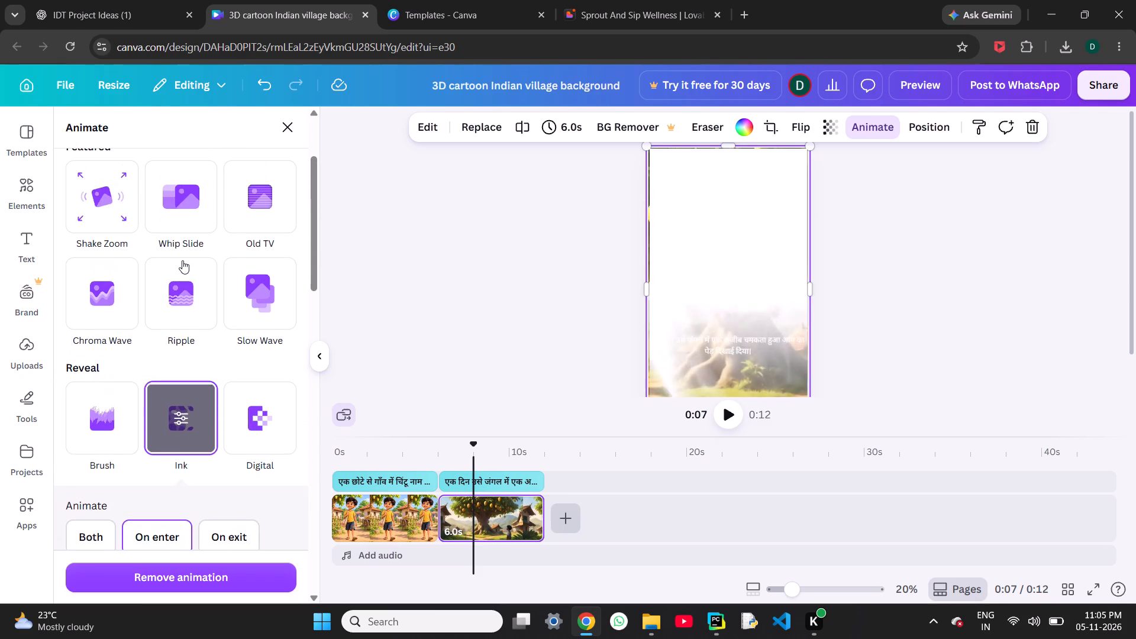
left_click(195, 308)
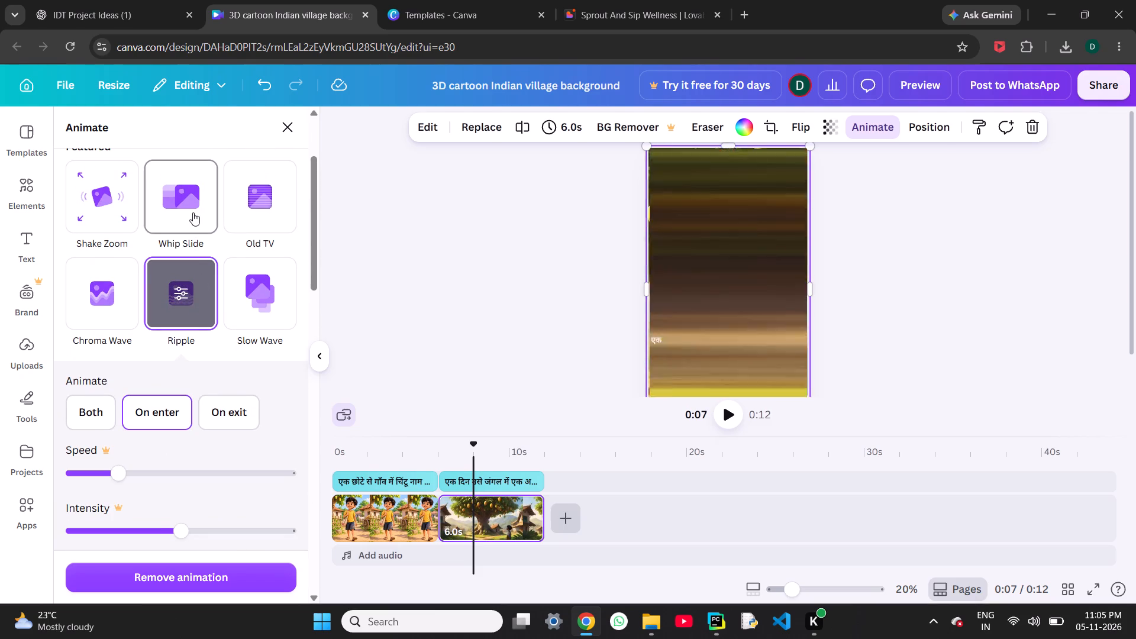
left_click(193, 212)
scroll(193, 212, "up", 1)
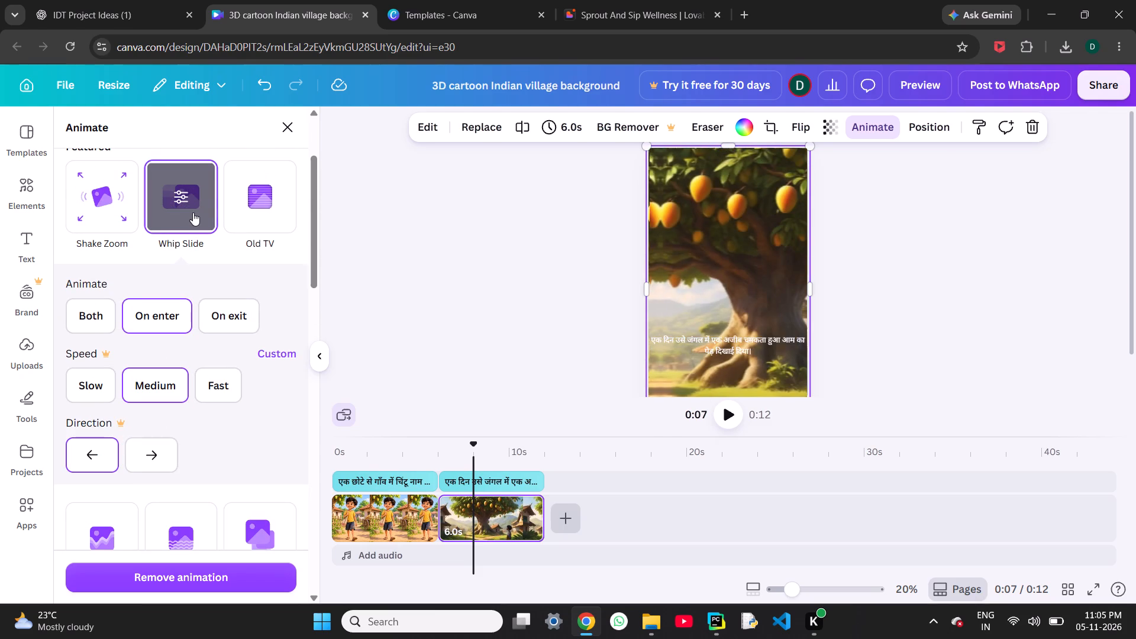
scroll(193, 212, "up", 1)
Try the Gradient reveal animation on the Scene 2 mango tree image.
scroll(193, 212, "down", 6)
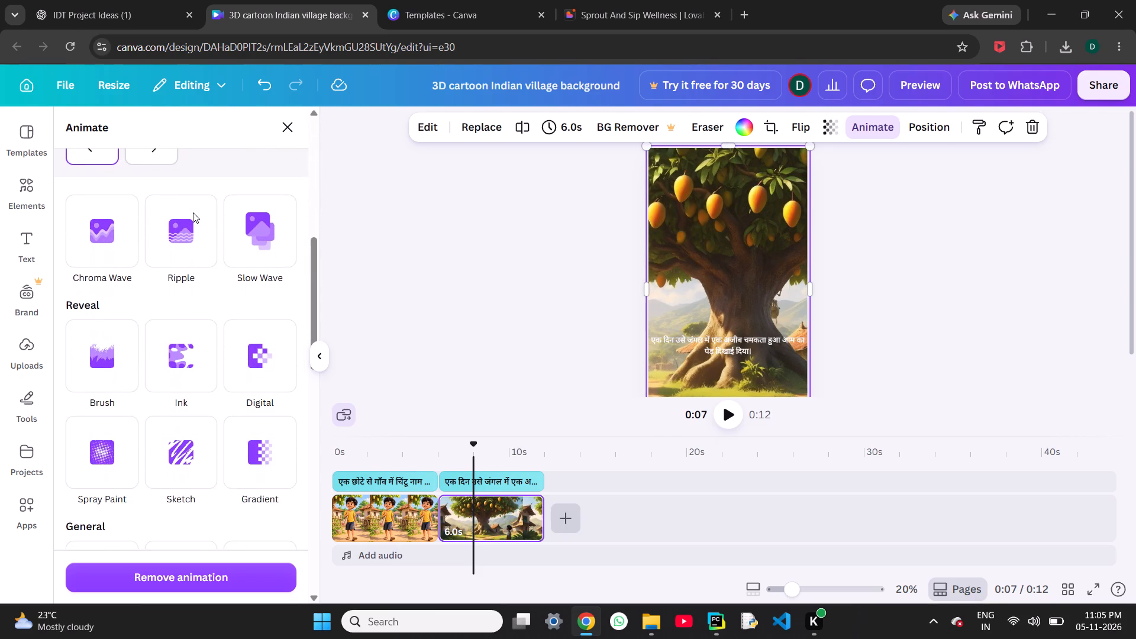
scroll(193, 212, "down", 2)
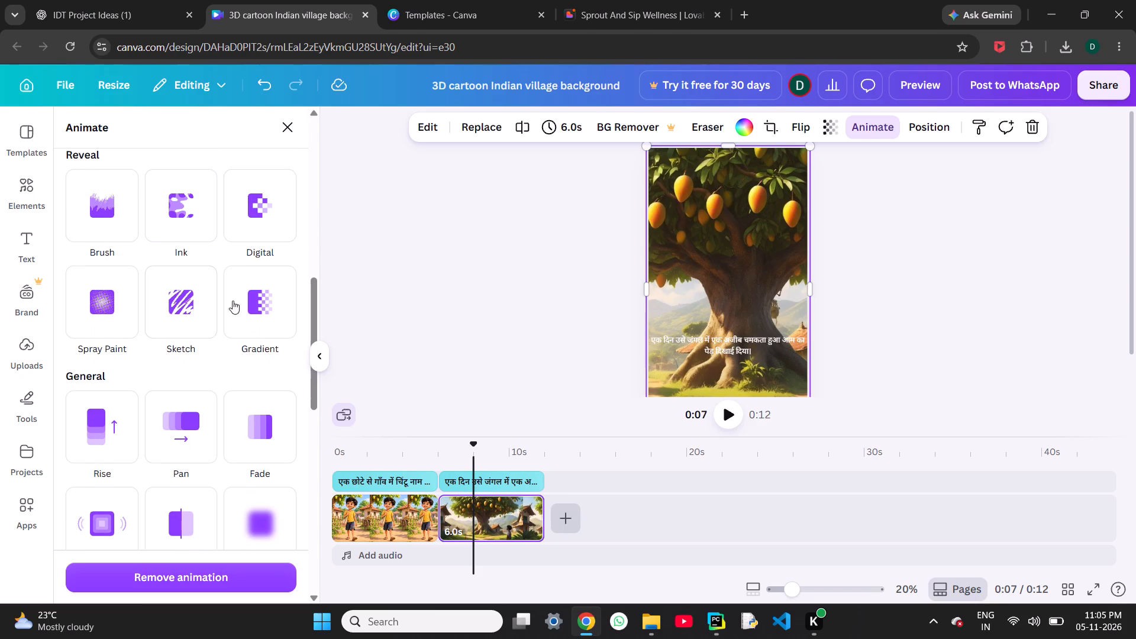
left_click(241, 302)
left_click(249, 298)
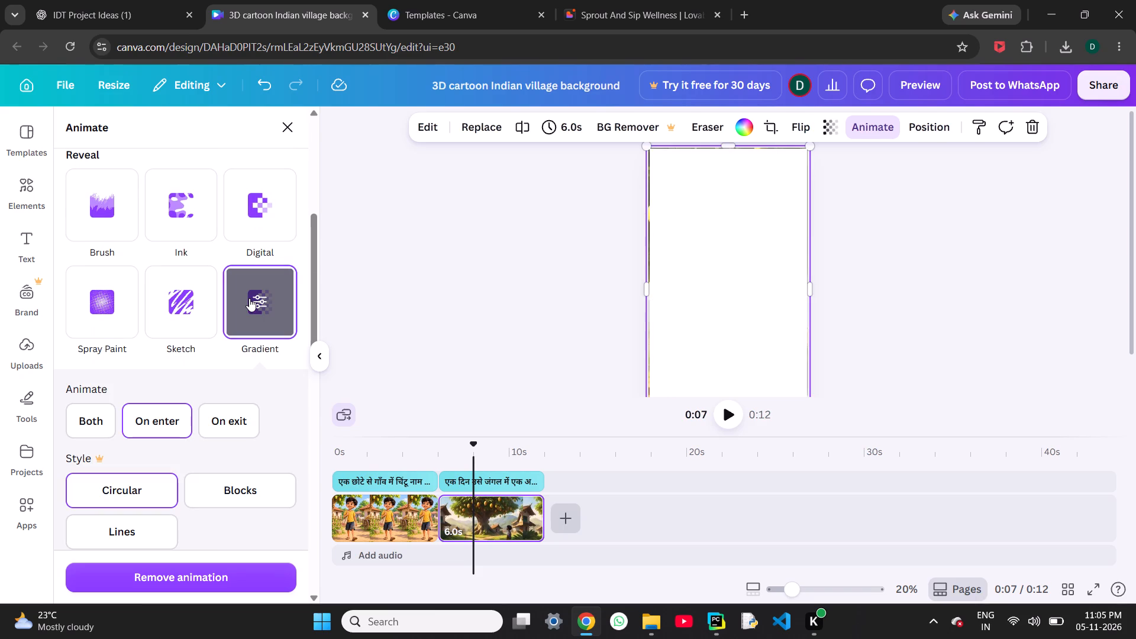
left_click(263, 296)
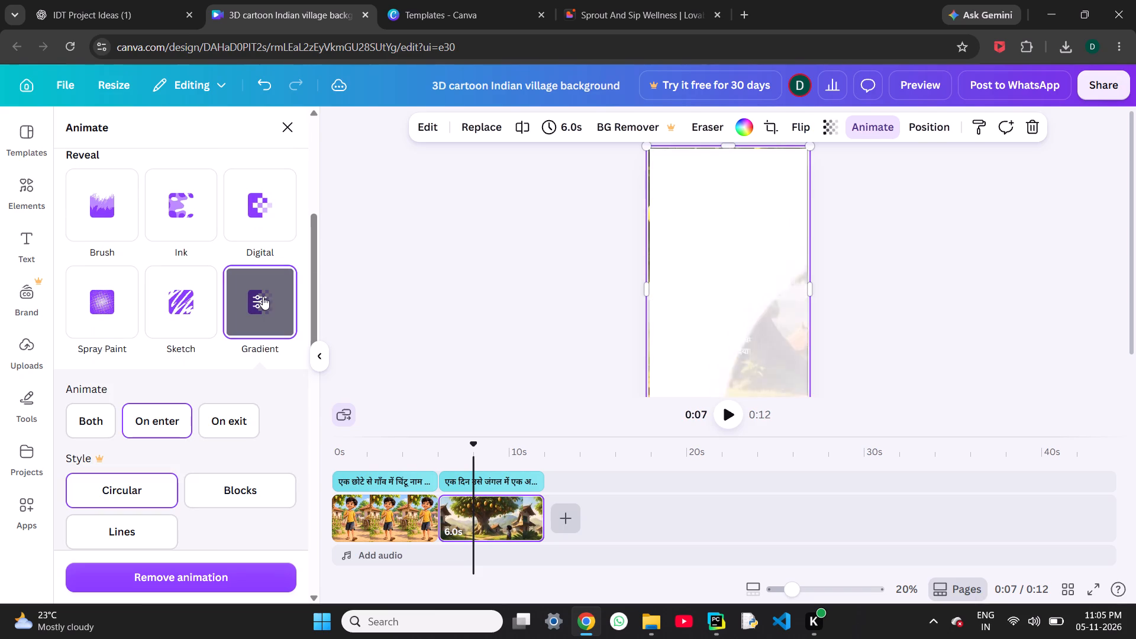
scroll(212, 301, "down", 3)
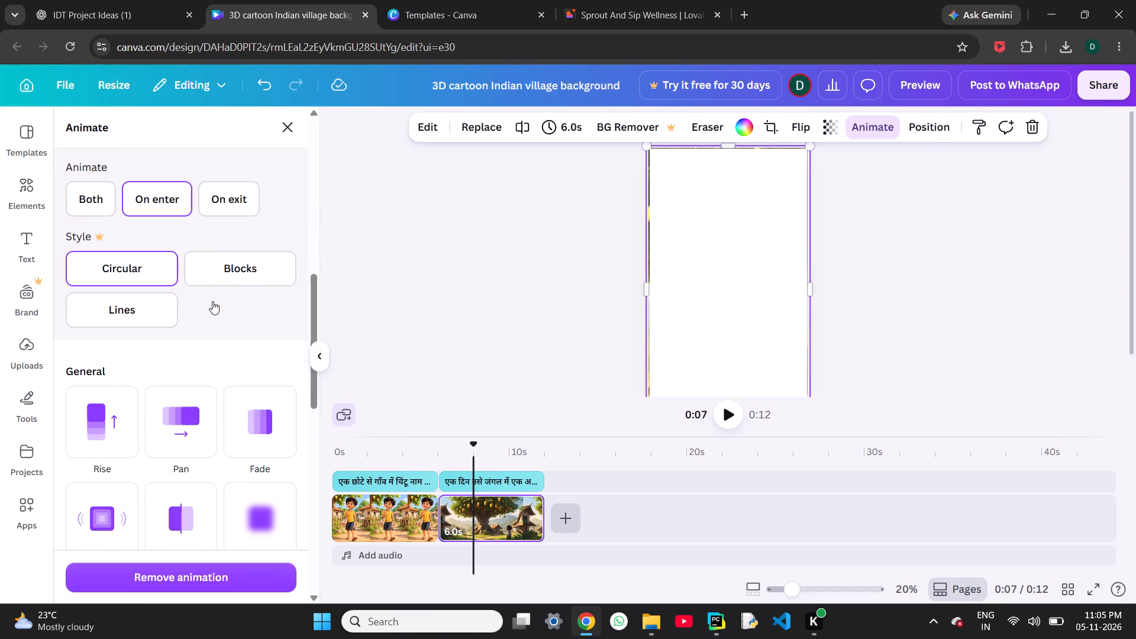
scroll(212, 301, "down", 3)
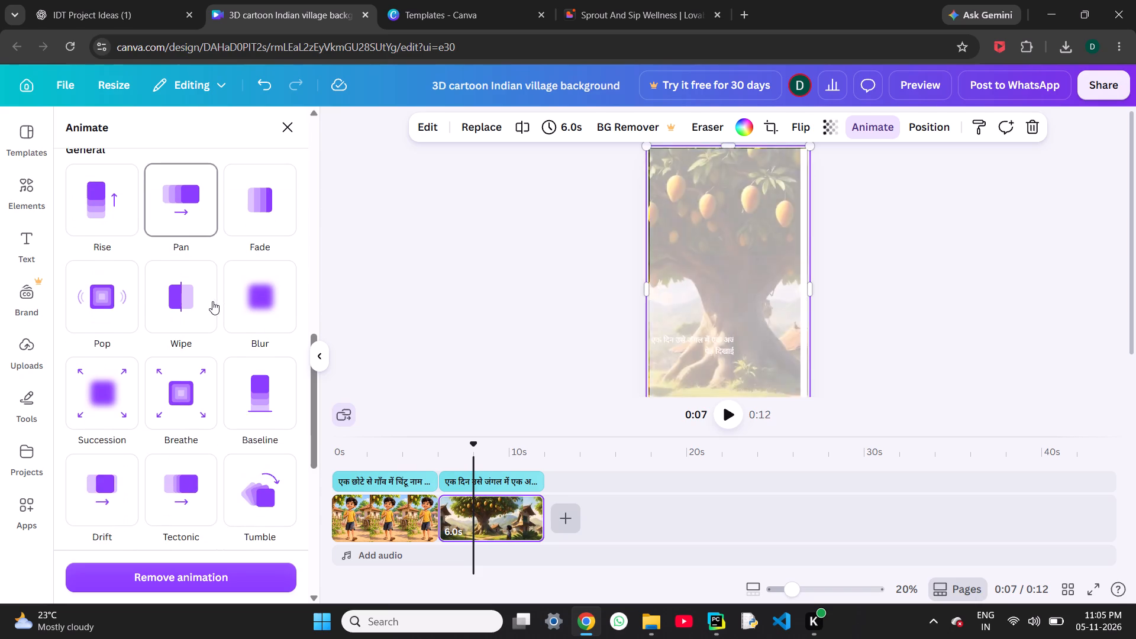
left_click(186, 301)
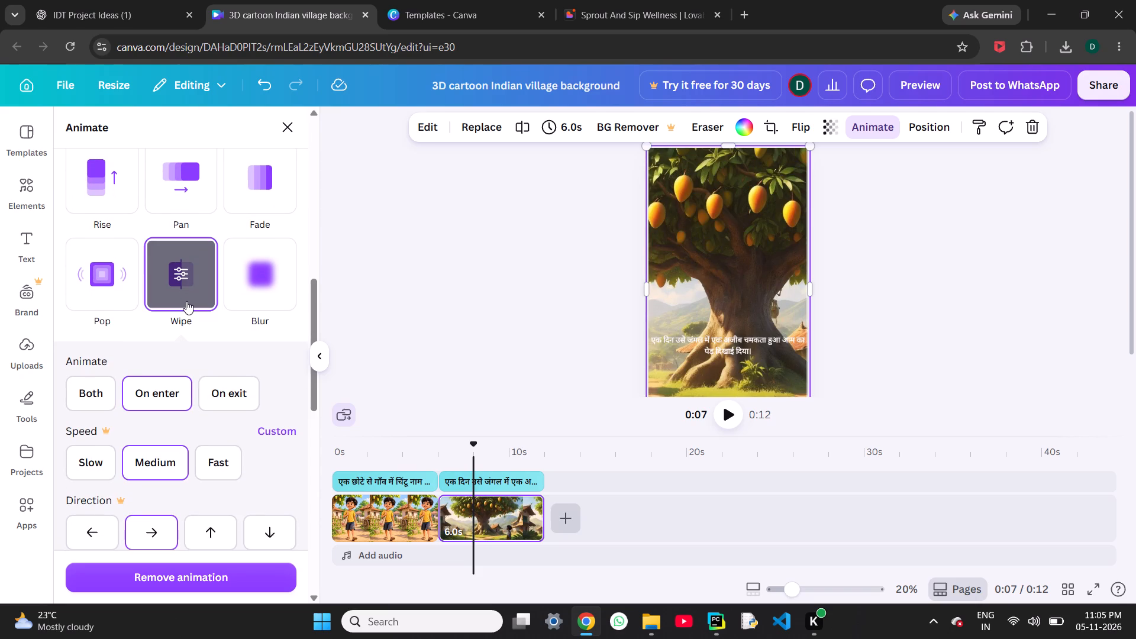